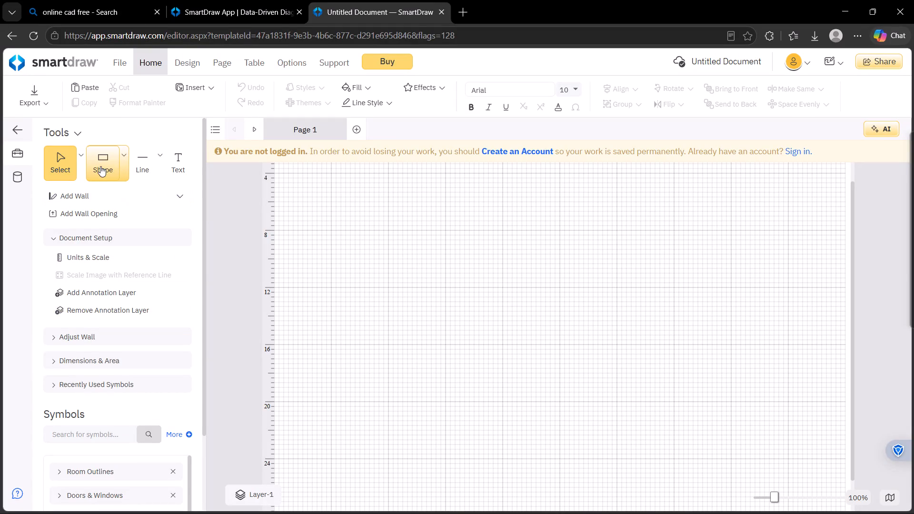
# Draw a tall rectangle about 12' wide and 28' high, starting about 4' from the left and 8' from the top of the page.
pyautogui.moveTo(100, 166); pyautogui.dragTo(376, 251)
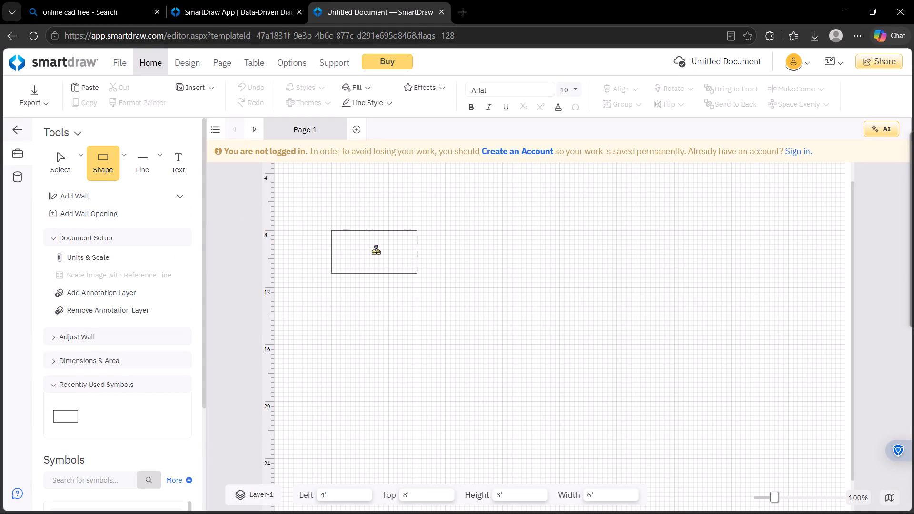
pyautogui.moveTo(376, 251); pyautogui.dragTo(376, 252)
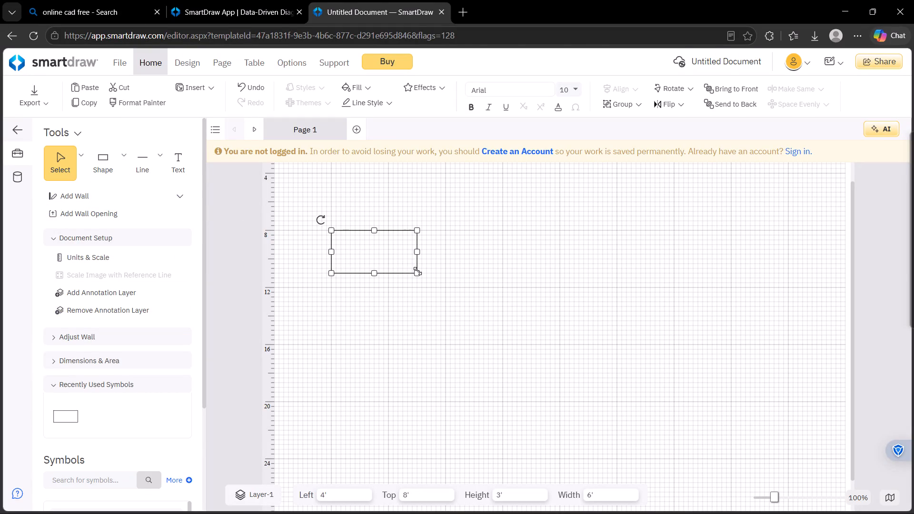
pyautogui.moveTo(417, 272); pyautogui.dragTo(428, 291)
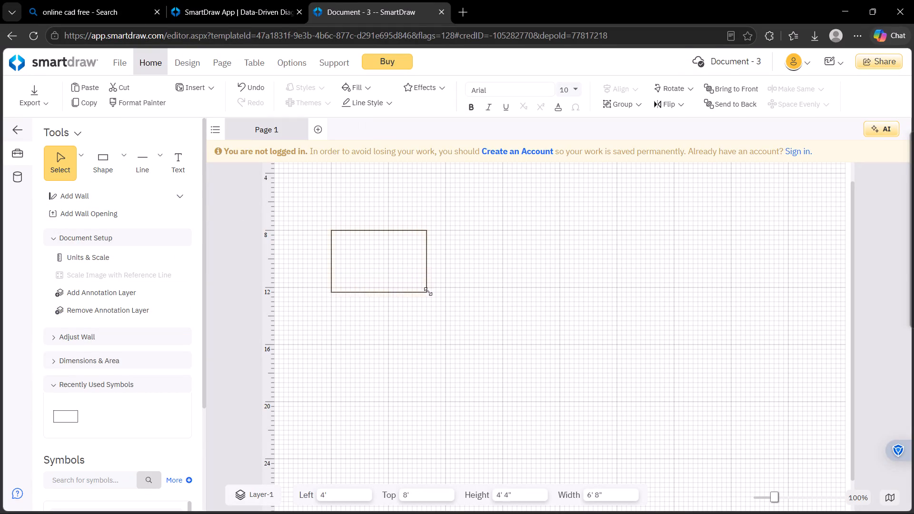
pyautogui.moveTo(428, 291); pyautogui.dragTo(442, 413)
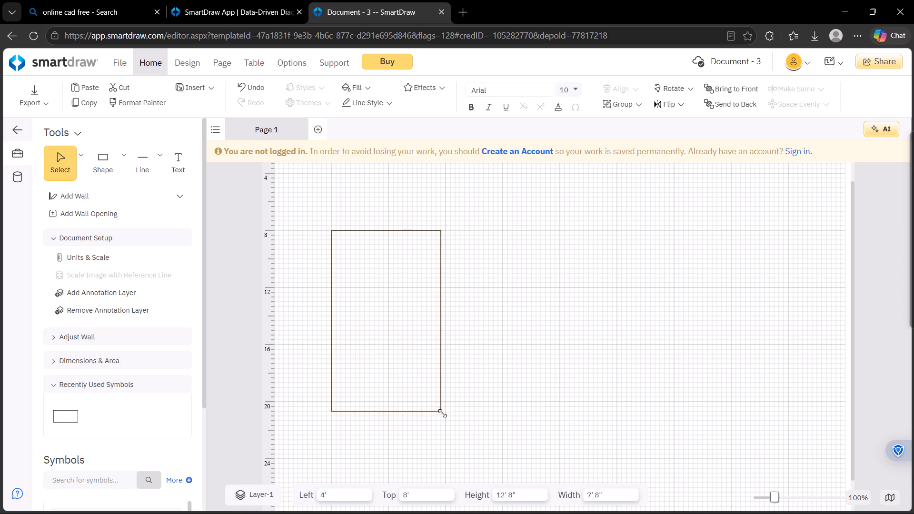
pyautogui.moveTo(442, 413); pyautogui.dragTo(455, 465)
pyautogui.scroll(-6, 466, 425)
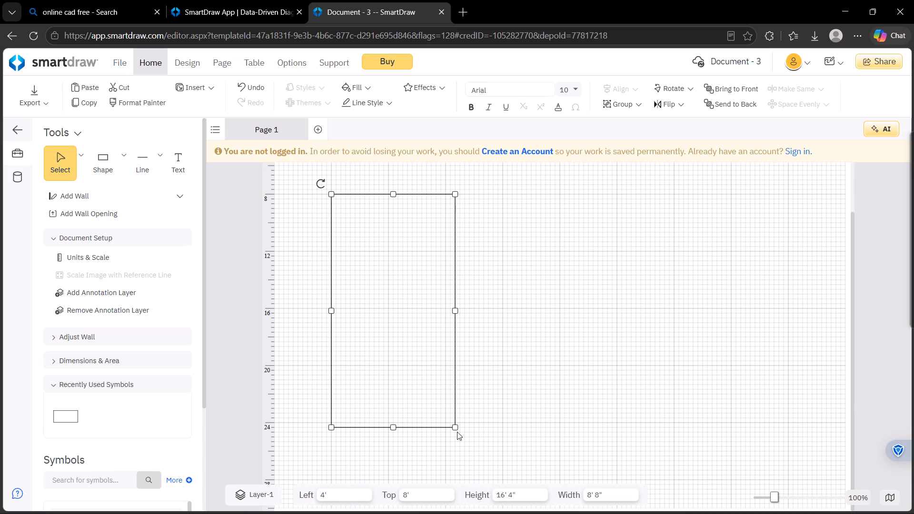
pyautogui.moveTo(455, 428); pyautogui.dragTo(484, 509)
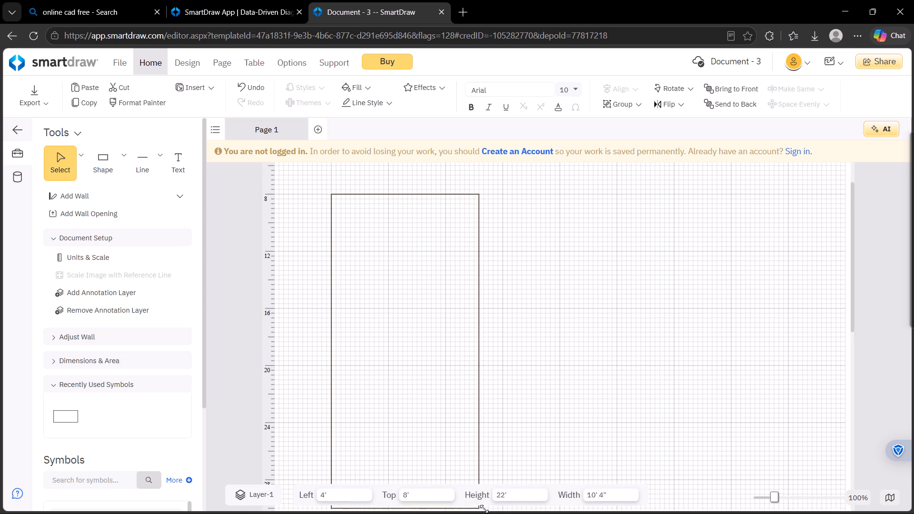
pyautogui.moveTo(484, 509); pyautogui.dragTo(505, 456)
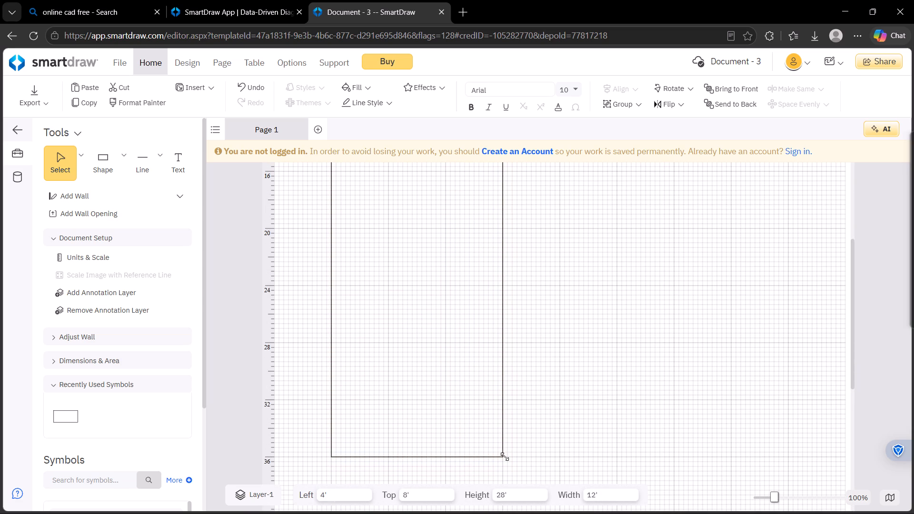
pyautogui.moveTo(505, 456); pyautogui.dragTo(503, 458)
pyautogui.scroll(5, 496, 457)
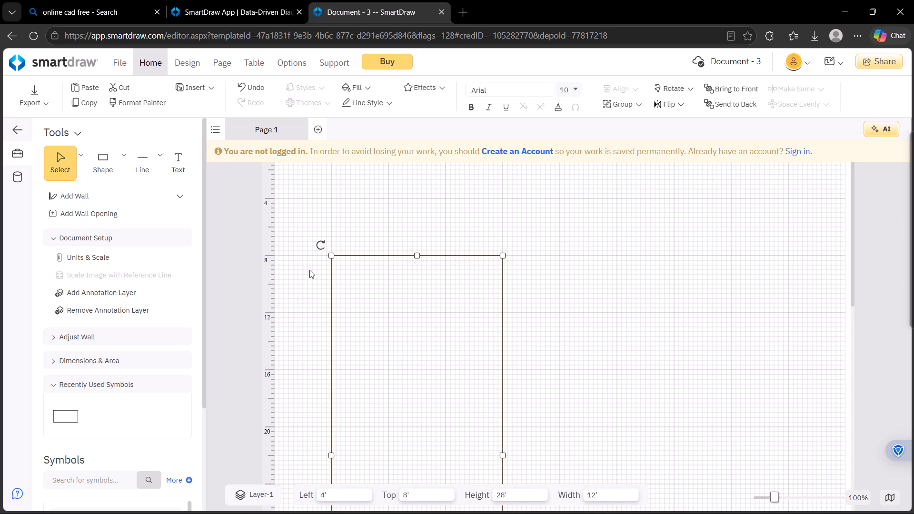
pyautogui.click(505, 254)
pyautogui.click(540, 268)
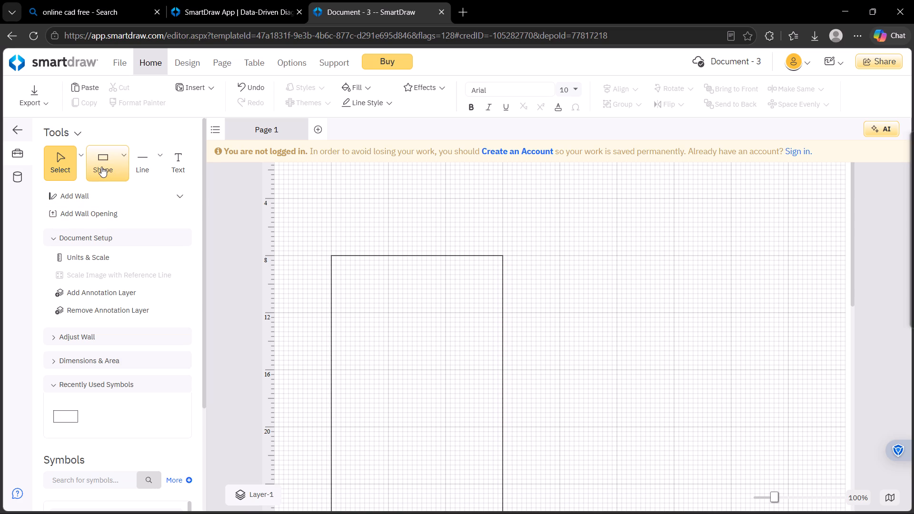
# Add a second rectangle about 8' wide and 12' high against the first one's right edge, at about left 16', top 16'.
pyautogui.moveTo(101, 167); pyautogui.dragTo(228, 254)
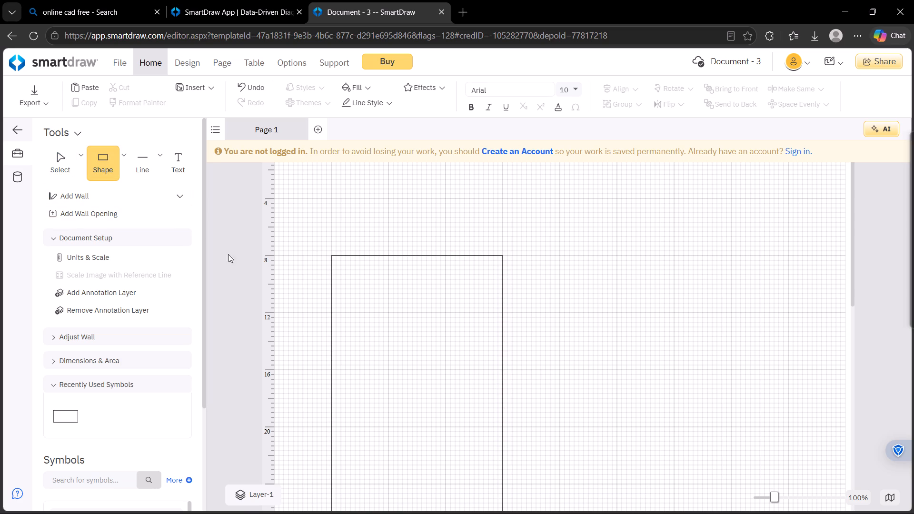
pyautogui.moveTo(228, 254); pyautogui.dragTo(548, 388)
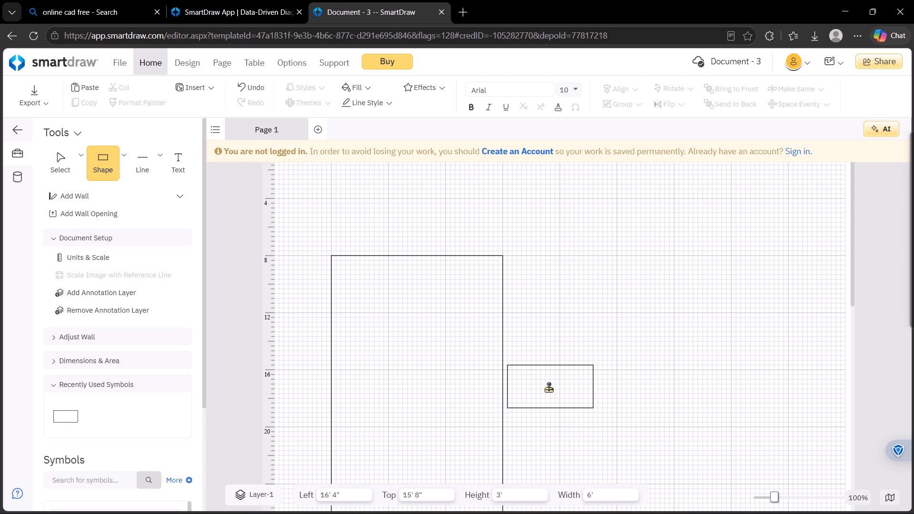
pyautogui.moveTo(548, 388); pyautogui.dragTo(543, 390)
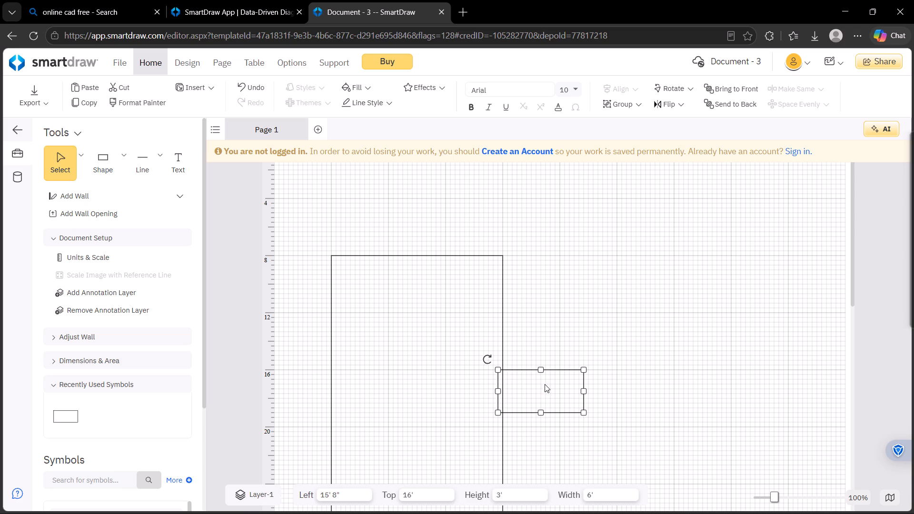
pyautogui.moveTo(545, 384); pyautogui.dragTo(561, 384)
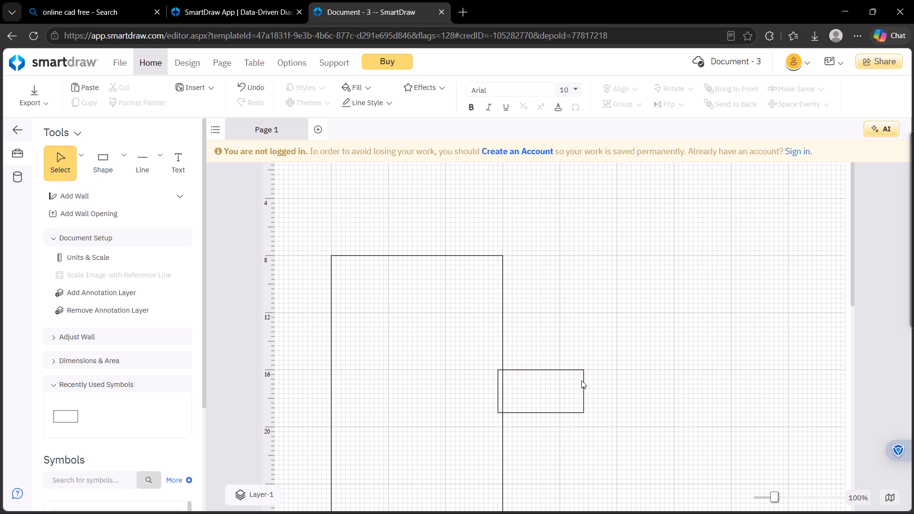
pyautogui.click(584, 379)
pyautogui.scroll(-4, 582, 372)
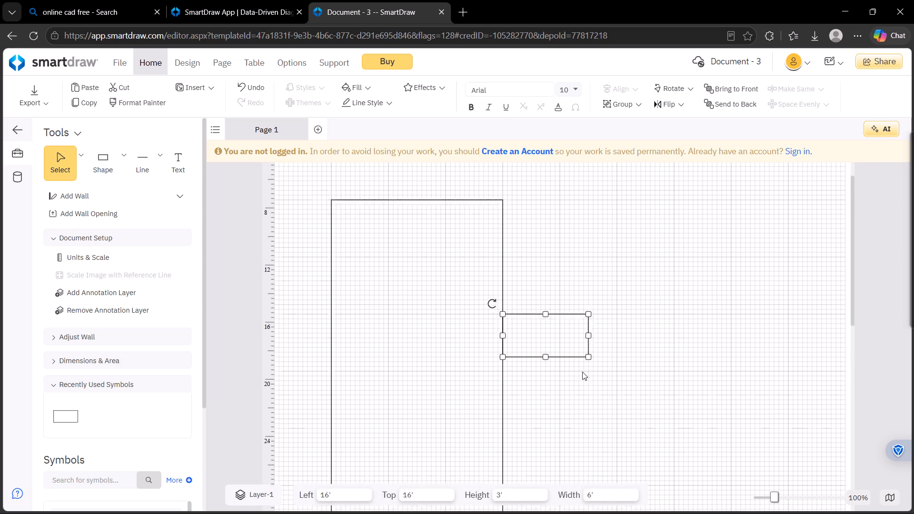
pyautogui.scroll(-1, 582, 372)
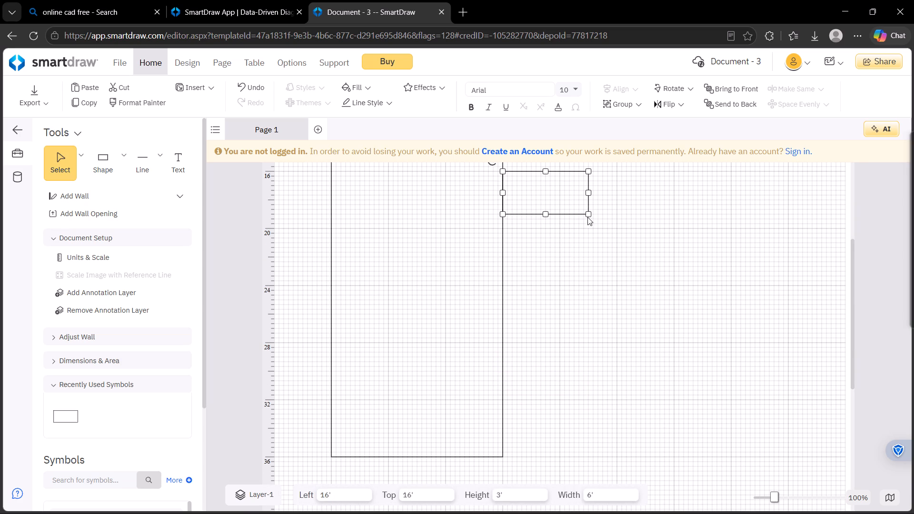
pyautogui.moveTo(589, 214); pyautogui.dragTo(619, 346)
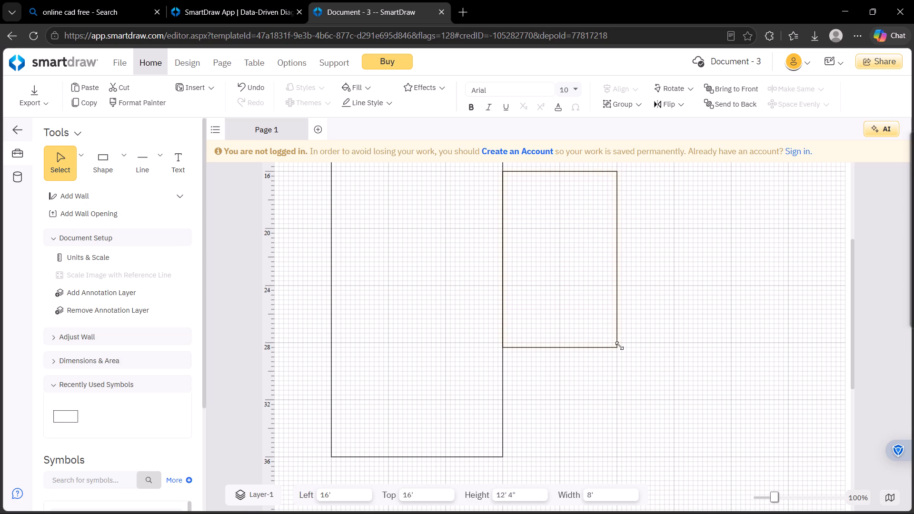
pyautogui.moveTo(619, 346); pyautogui.dragTo(619, 343)
# Add a third rectangle about 11' wide and 28' high, top-aligned with the first, at about left 24', top 8'.
pyautogui.scroll(5, 617, 342)
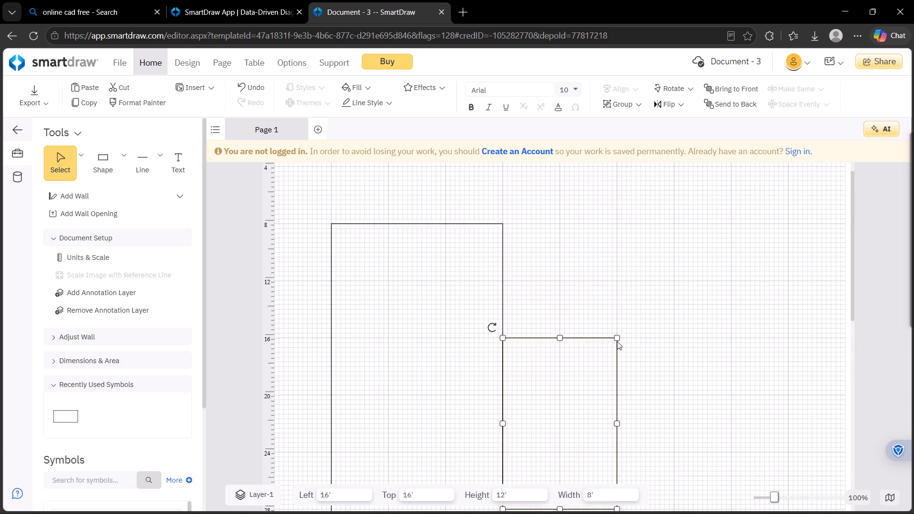
pyautogui.scroll(-2, 616, 341)
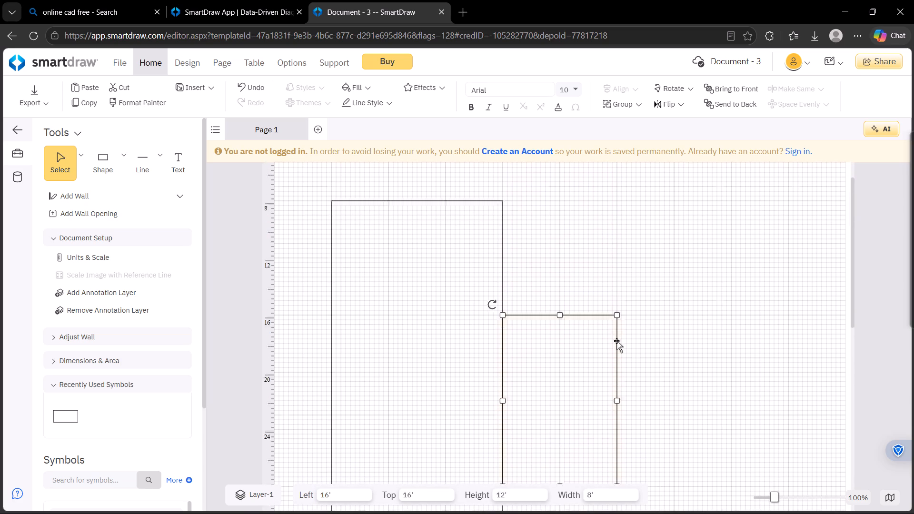
pyautogui.scroll(-2, 616, 341)
pyautogui.scroll(3, 616, 341)
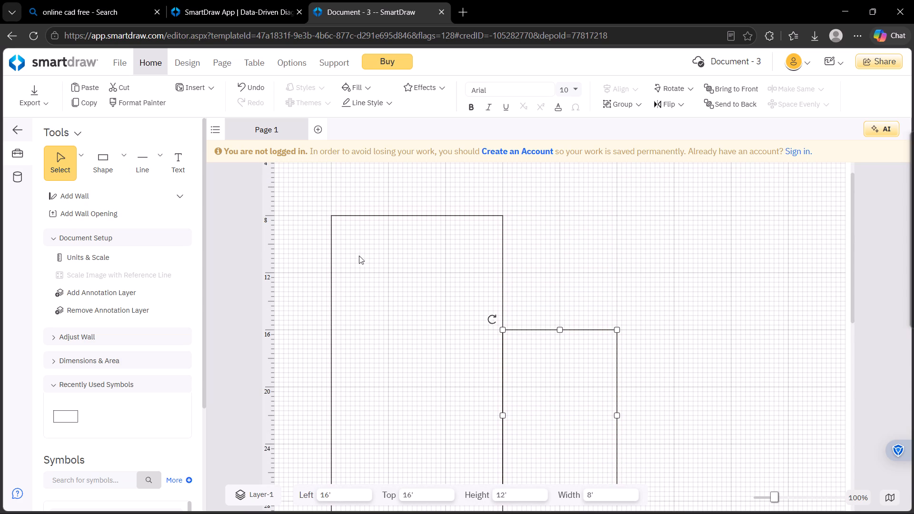
pyautogui.moveTo(91, 162); pyautogui.dragTo(470, 229)
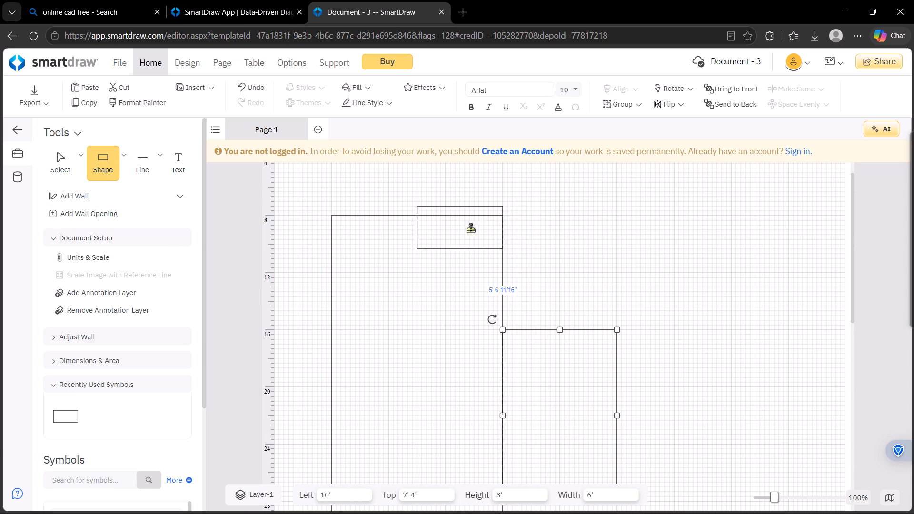
pyautogui.moveTo(470, 229); pyautogui.dragTo(665, 233)
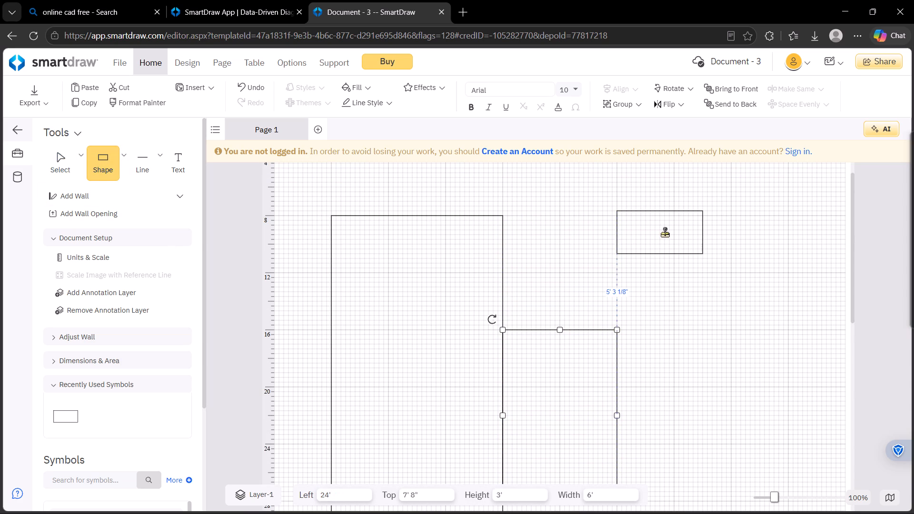
pyautogui.moveTo(665, 233); pyautogui.dragTo(661, 235)
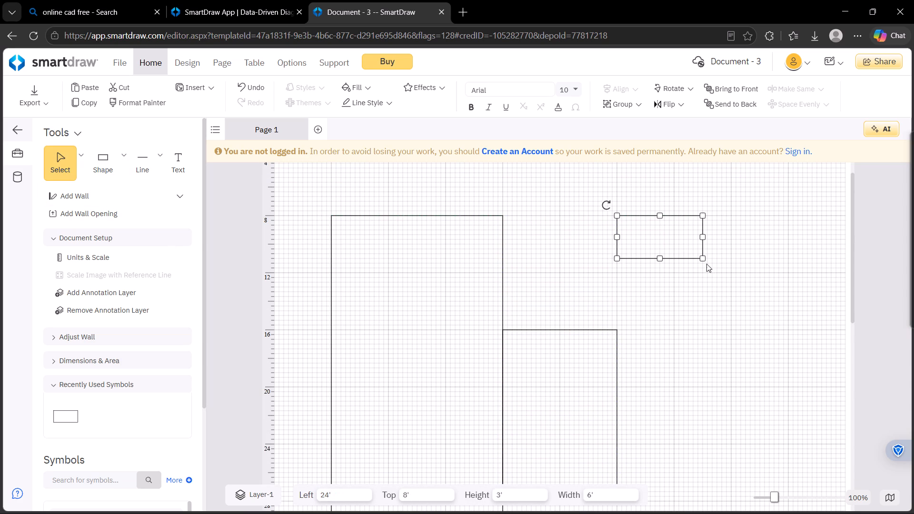
pyautogui.moveTo(702, 258); pyautogui.dragTo(717, 268)
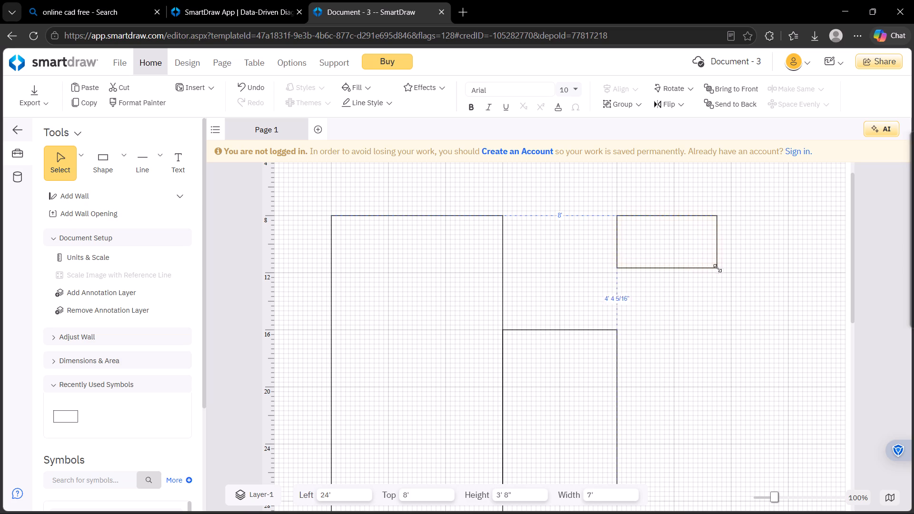
pyautogui.moveTo(717, 268); pyautogui.dragTo(801, 388)
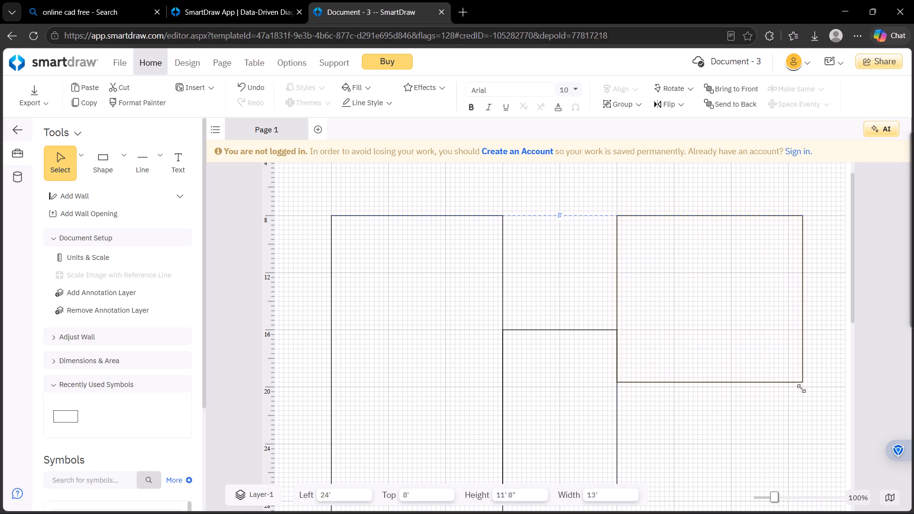
pyautogui.moveTo(801, 388); pyautogui.dragTo(785, 513)
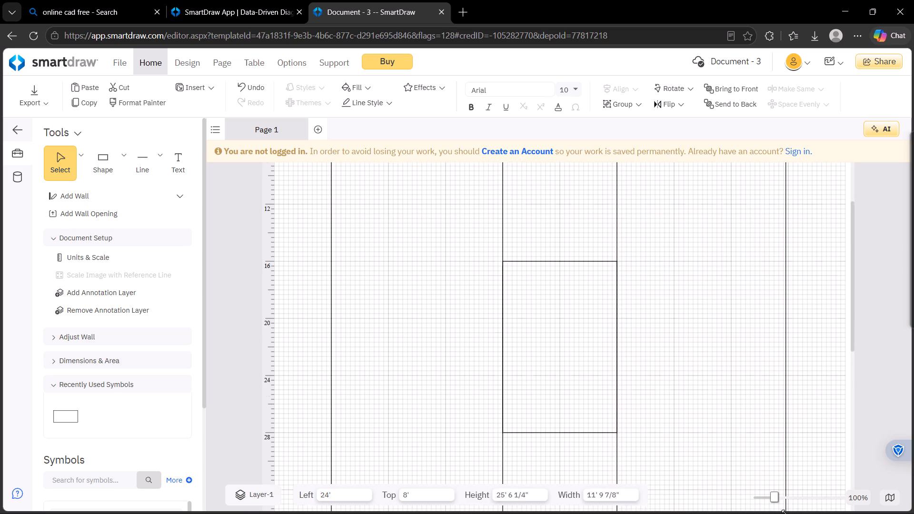
pyautogui.moveTo(785, 513); pyautogui.dragTo(775, 411)
# Add a fourth rectangle about 9' wide and 12' high against the third one's right edge, at about left 35', top 16'.
pyautogui.scroll(7, 774, 399)
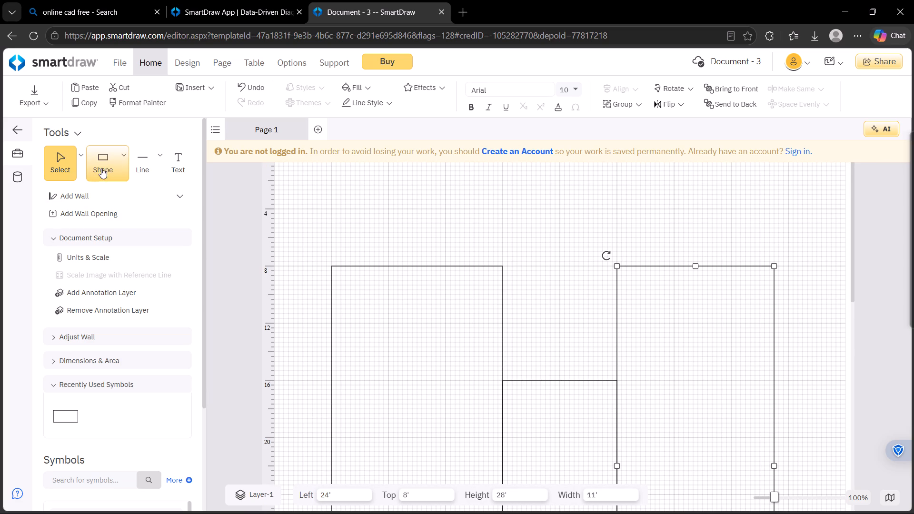
pyautogui.moveTo(101, 168); pyautogui.dragTo(778, 283)
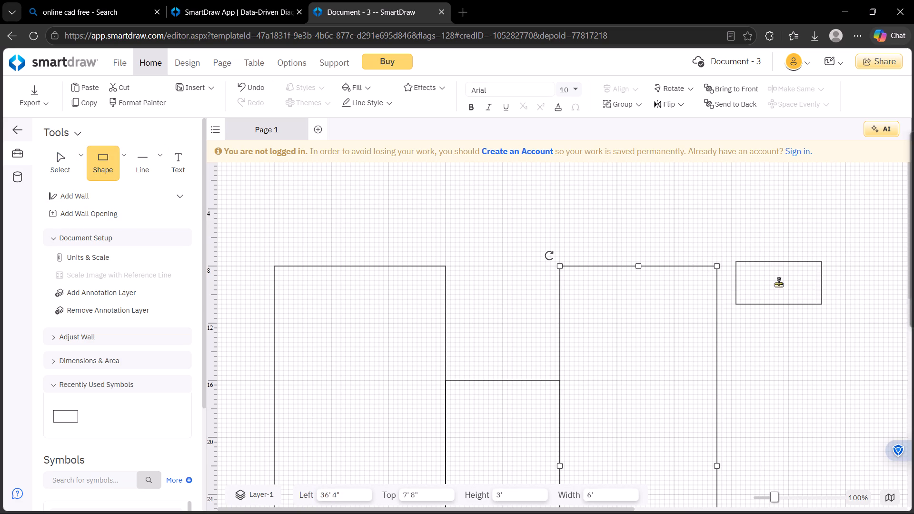
pyautogui.moveTo(778, 283); pyautogui.dragTo(765, 388)
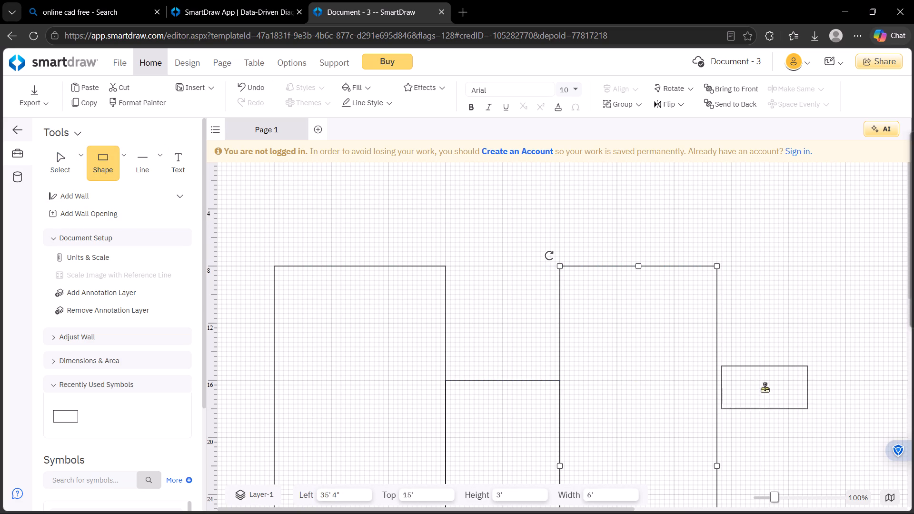
pyautogui.moveTo(765, 388); pyautogui.dragTo(760, 405)
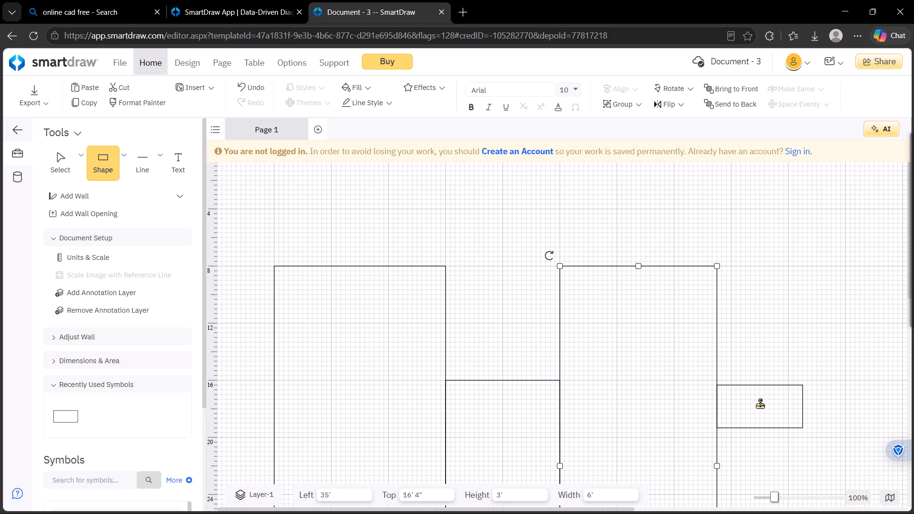
pyautogui.moveTo(760, 405); pyautogui.dragTo(761, 406)
pyautogui.scroll(-2, 761, 396)
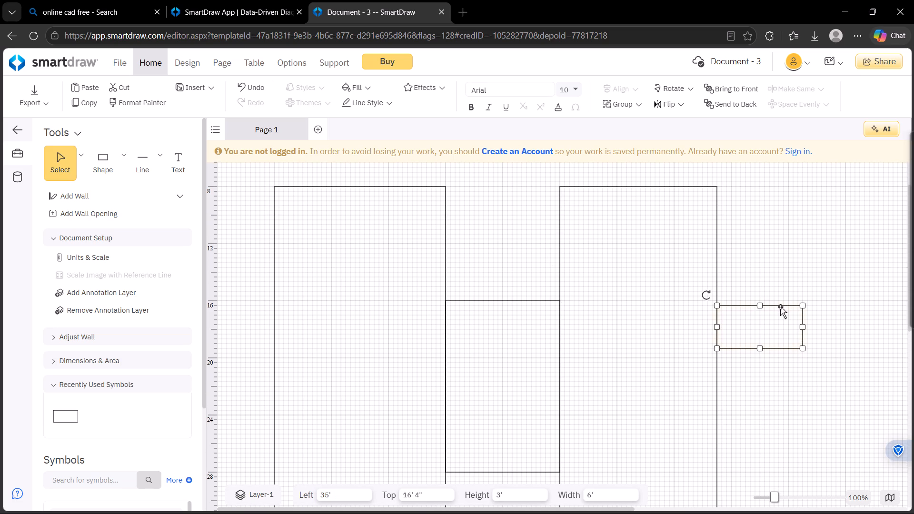
pyautogui.moveTo(780, 306); pyautogui.dragTo(779, 302)
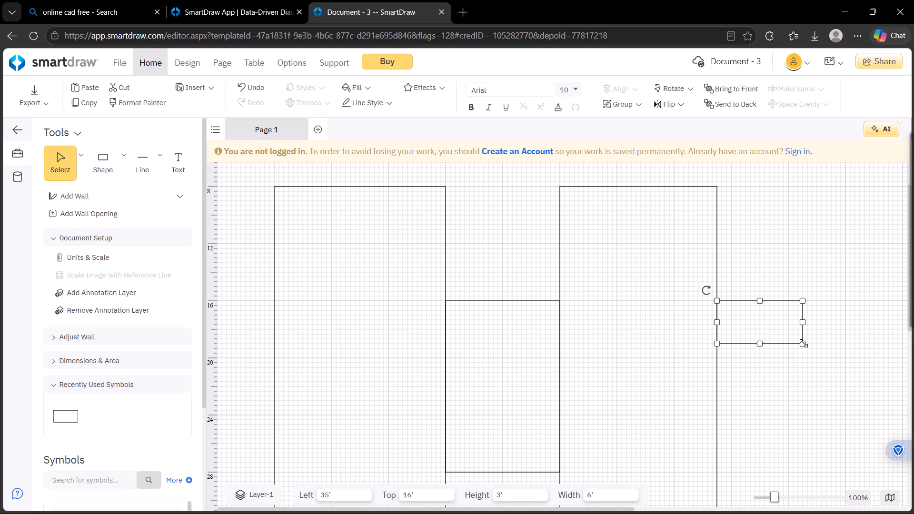
pyautogui.moveTo(804, 343); pyautogui.dragTo(835, 470)
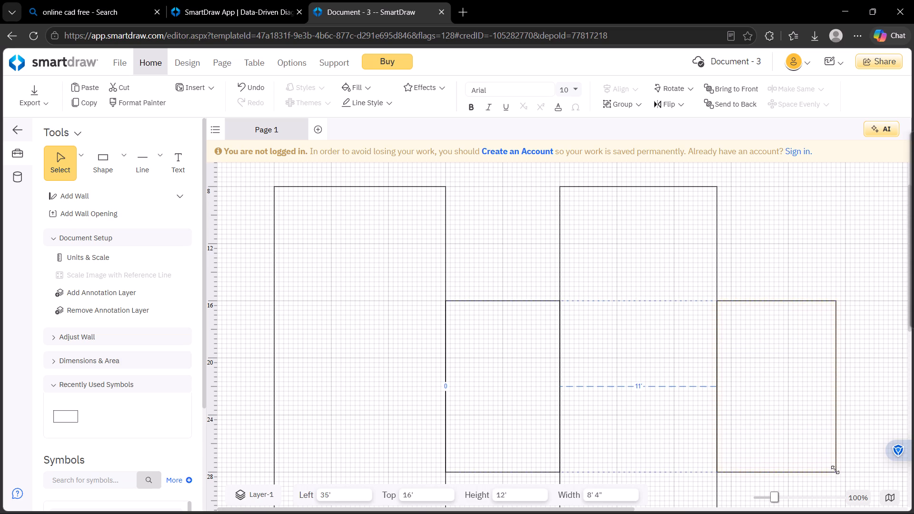
pyautogui.moveTo(835, 470); pyautogui.dragTo(844, 472)
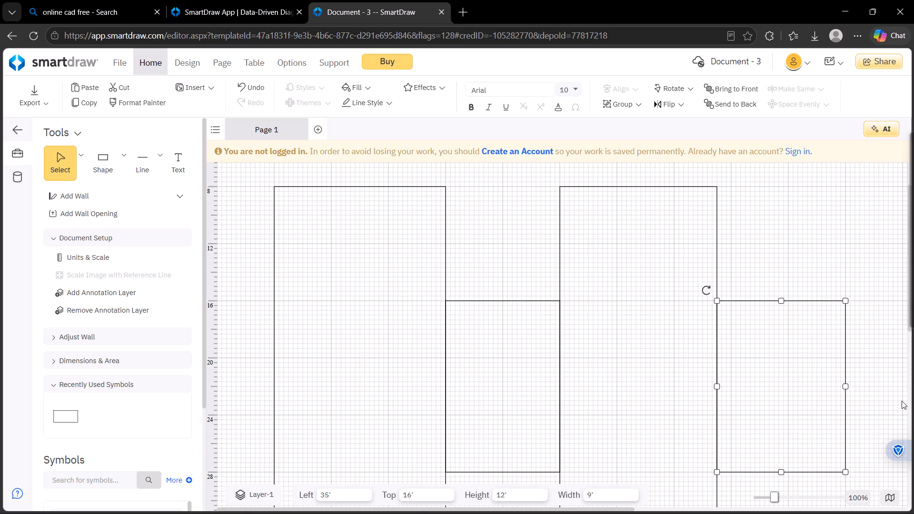
pyautogui.click(903, 398)
pyautogui.moveTo(867, 391); pyautogui.dragTo(844, 394)
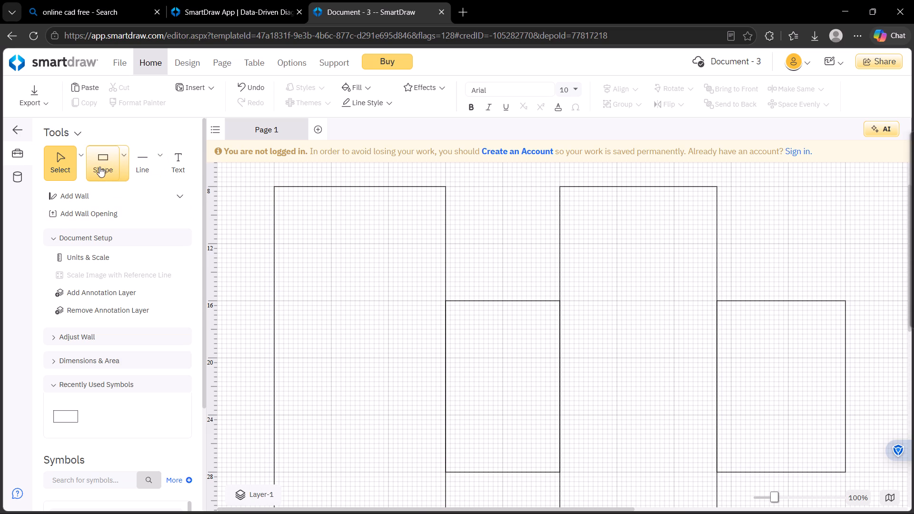
# Add a fifth rectangle about 12' wide and 28' high against the fourth one's right edge, at about left 44', top 8'.
pyautogui.moveTo(99, 167); pyautogui.dragTo(857, 212)
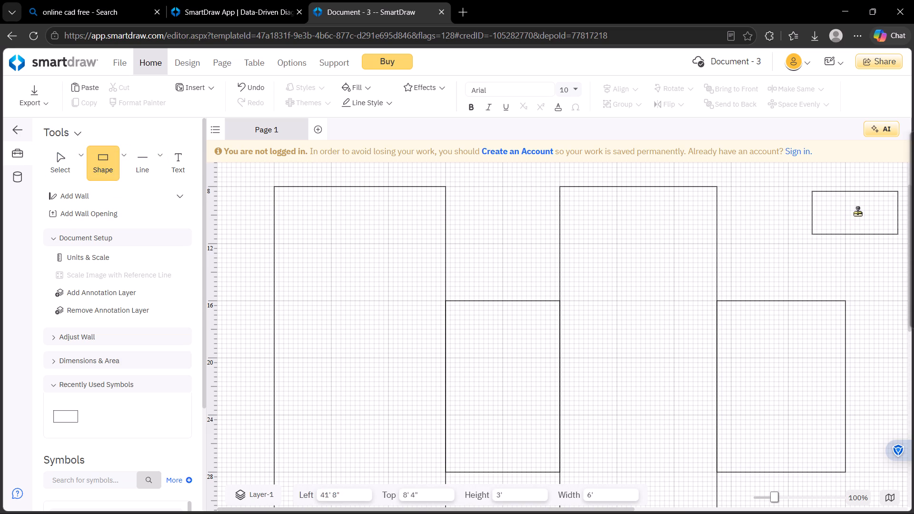
pyautogui.moveTo(857, 212); pyautogui.dragTo(887, 207)
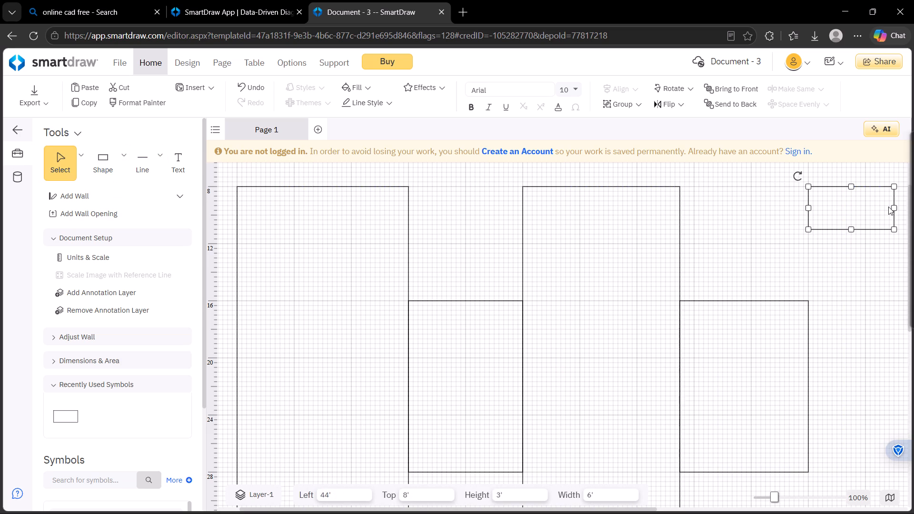
pyautogui.moveTo(894, 227); pyautogui.dragTo(913, 247)
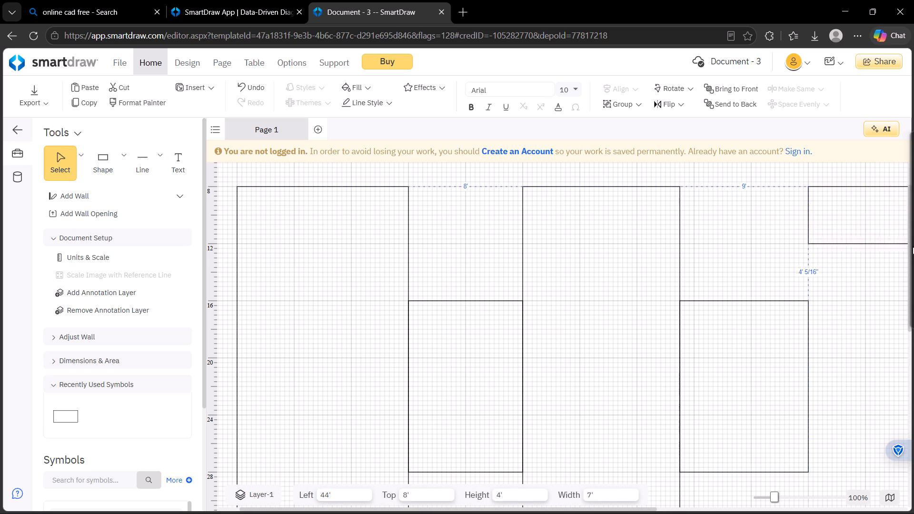
pyautogui.moveTo(913, 247); pyautogui.dragTo(848, 252)
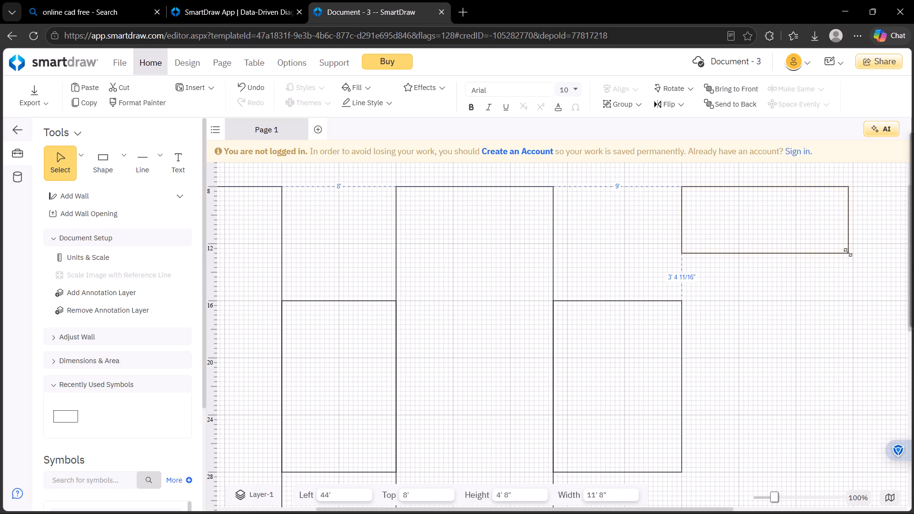
pyautogui.moveTo(848, 252); pyautogui.dragTo(854, 251)
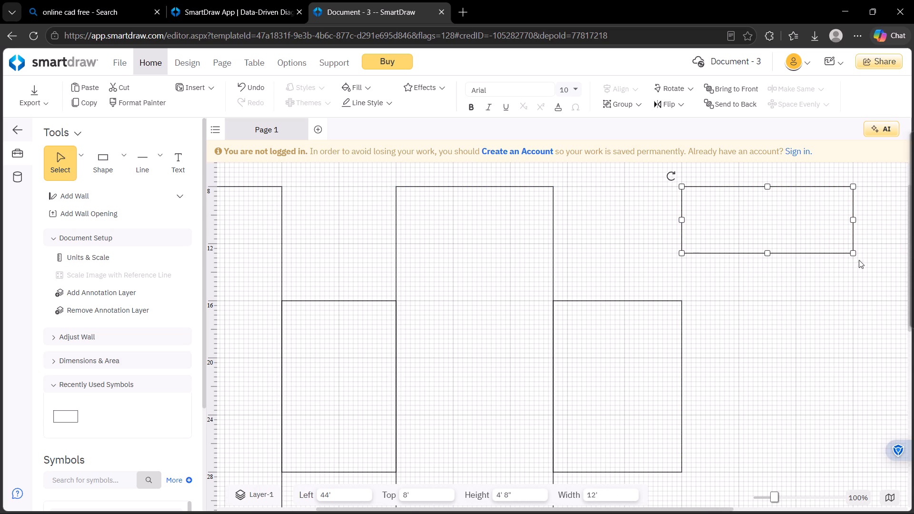
pyautogui.moveTo(768, 253); pyautogui.dragTo(768, 258)
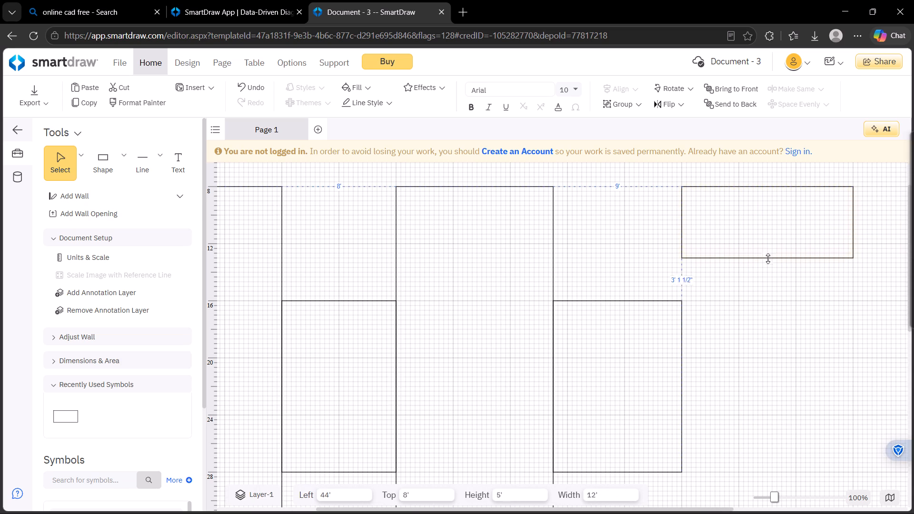
pyautogui.moveTo(768, 258); pyautogui.dragTo(793, 496)
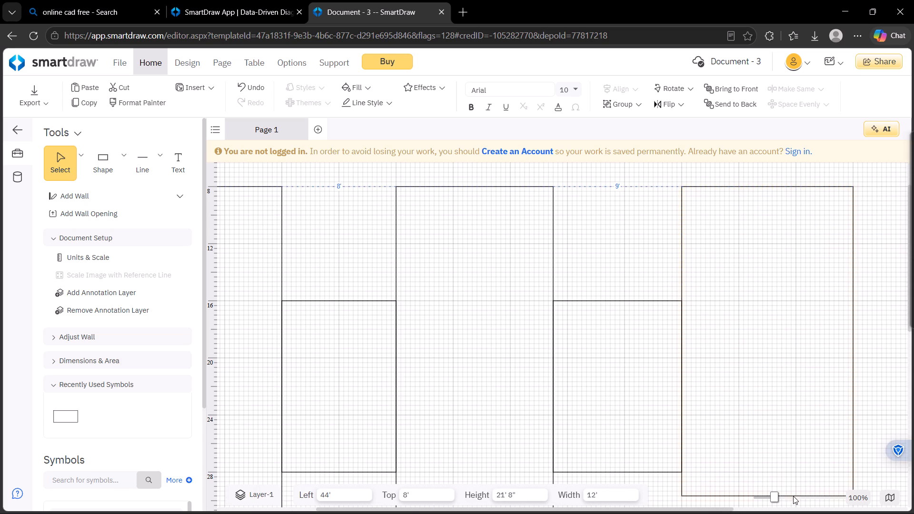
pyautogui.moveTo(793, 496); pyautogui.dragTo(785, 425)
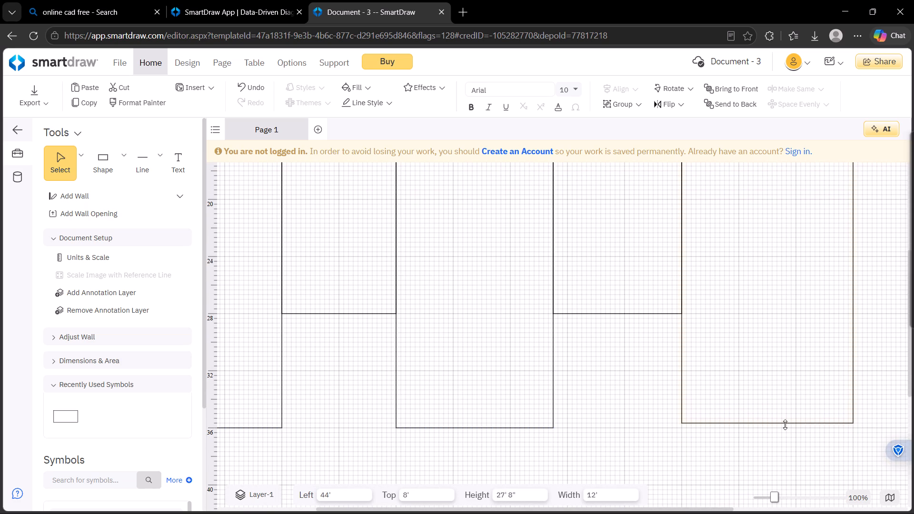
pyautogui.moveTo(785, 425); pyautogui.dragTo(785, 427)
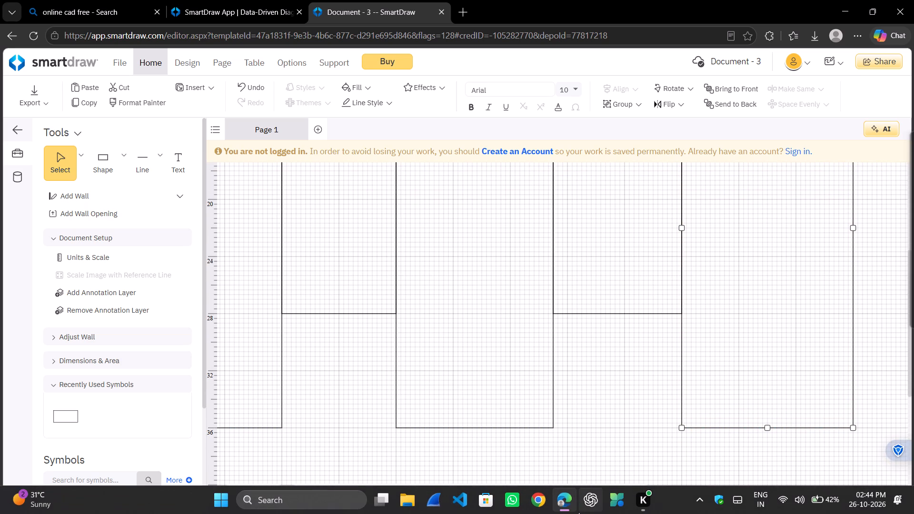
# Draw a narrow rectangle about 4' wide and 28' high inside the first tall rectangle, at about left 8', top 8'.
pyautogui.moveTo(365, 363); pyautogui.dragTo(179, 359)
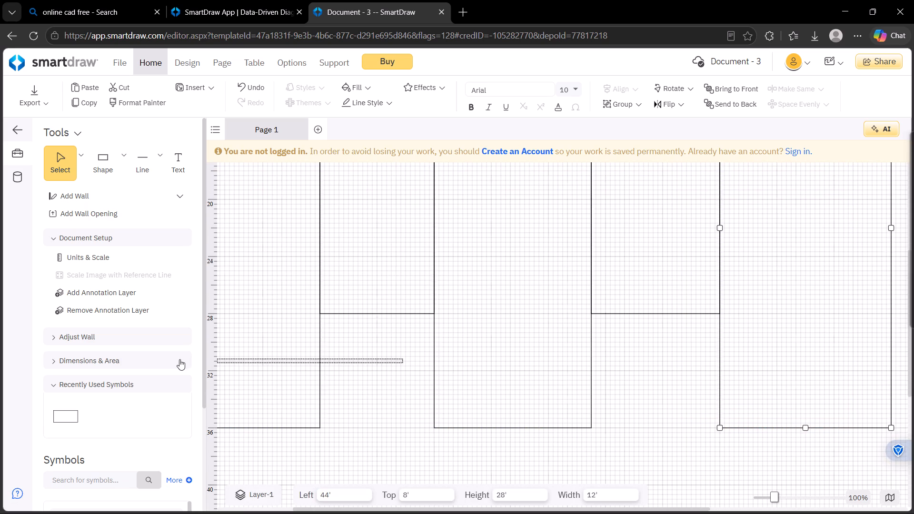
pyautogui.moveTo(179, 359); pyautogui.dragTo(181, 360)
pyautogui.scroll(5, 309, 225)
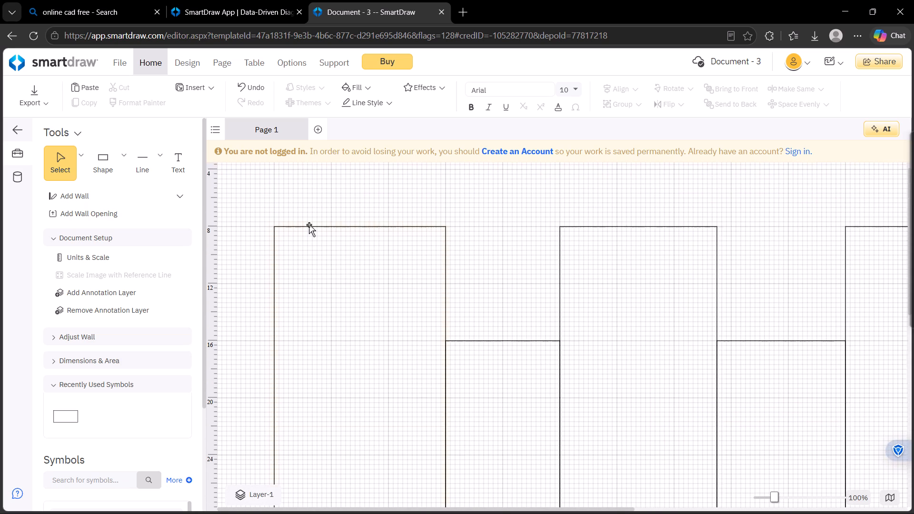
pyautogui.moveTo(103, 159); pyautogui.dragTo(384, 269)
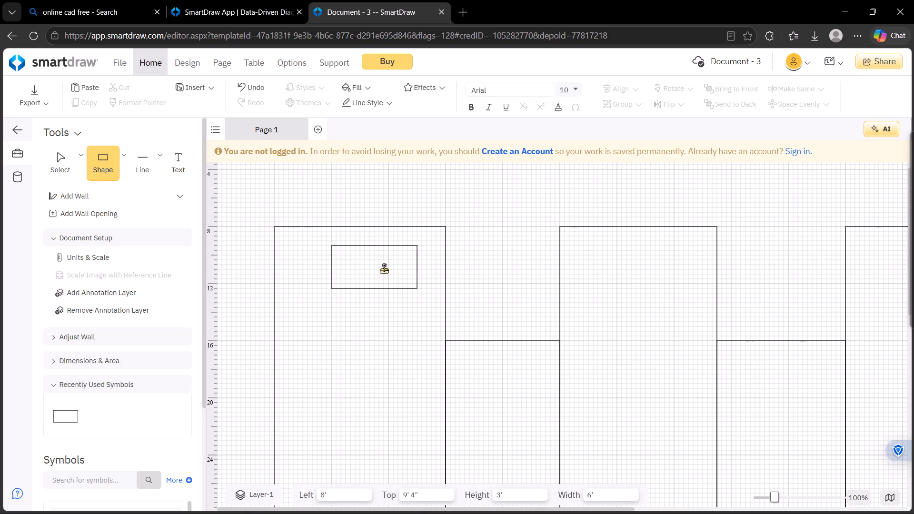
pyautogui.moveTo(384, 269); pyautogui.dragTo(373, 247)
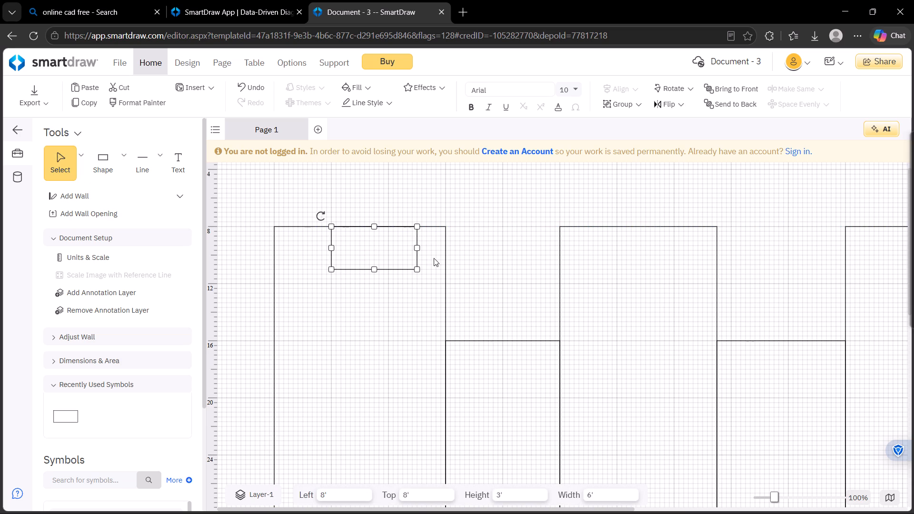
pyautogui.moveTo(418, 247); pyautogui.dragTo(387, 241)
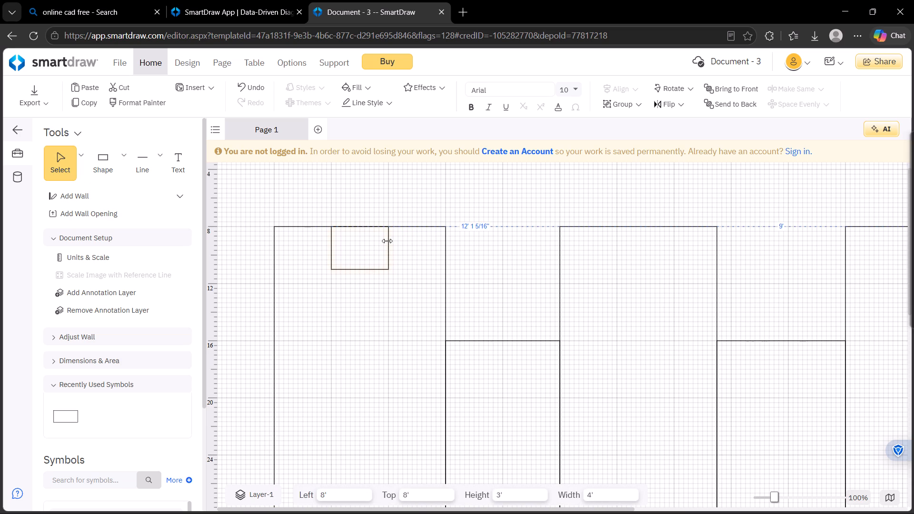
pyautogui.moveTo(387, 241); pyautogui.dragTo(387, 241)
pyautogui.moveTo(360, 268); pyautogui.dragTo(336, 513)
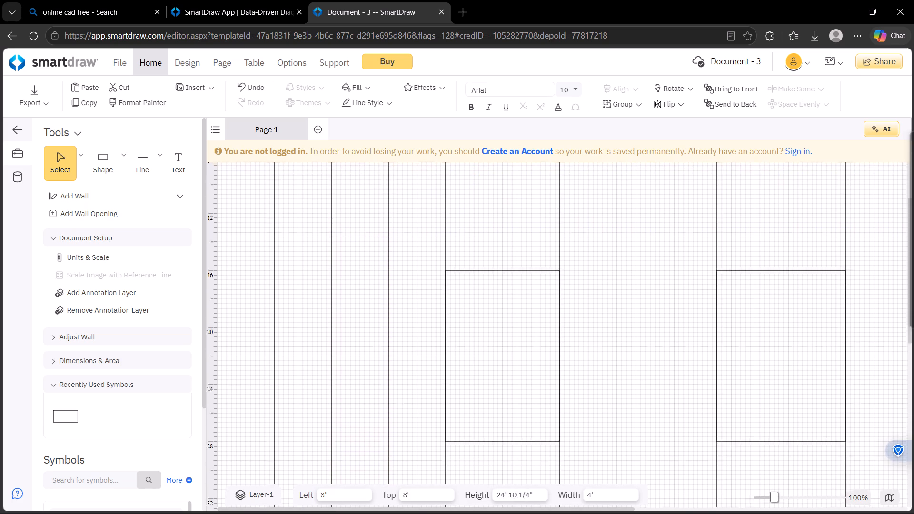
pyautogui.moveTo(336, 513); pyautogui.dragTo(359, 419)
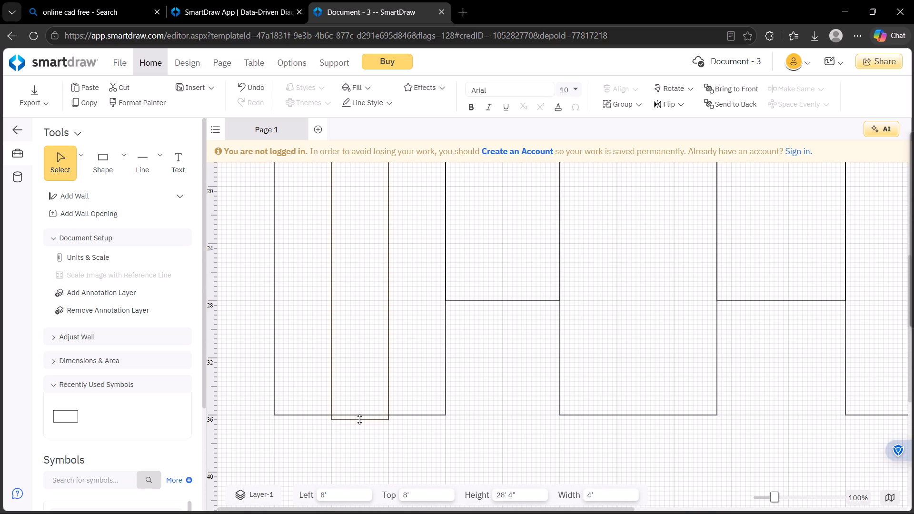
pyautogui.moveTo(359, 419); pyautogui.dragTo(366, 415)
pyautogui.click(373, 341)
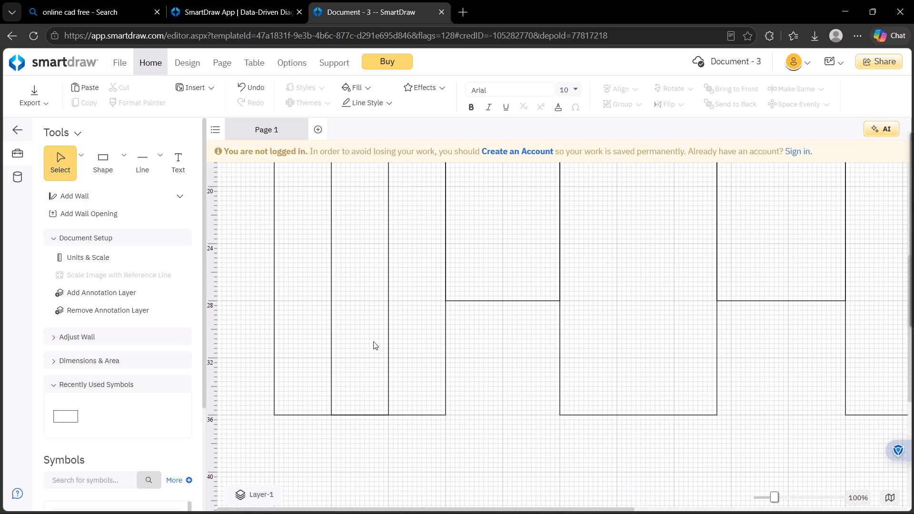
# Draw a narrow rectangle about 4' wide and 28' high inside the third rectangle, at about left 28', top 8'.
pyautogui.moveTo(100, 168); pyautogui.dragTo(146, 170)
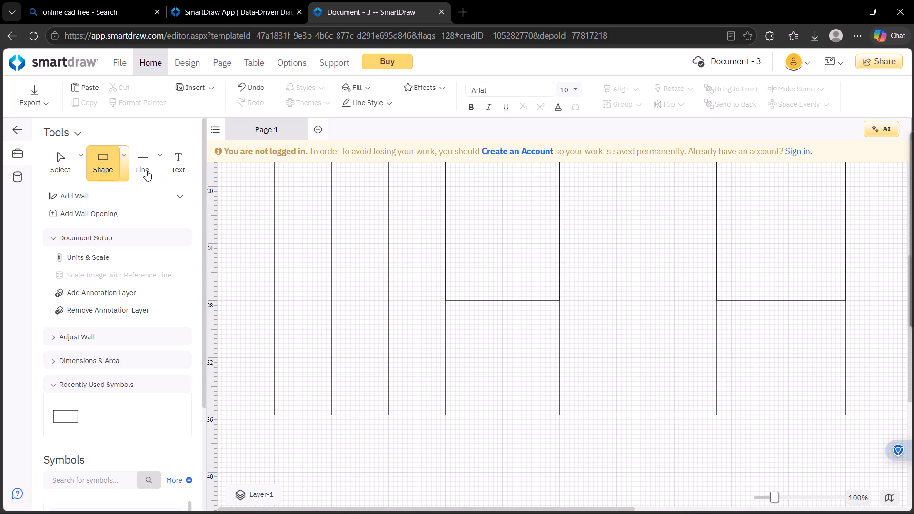
pyautogui.moveTo(146, 170); pyautogui.dragTo(651, 129)
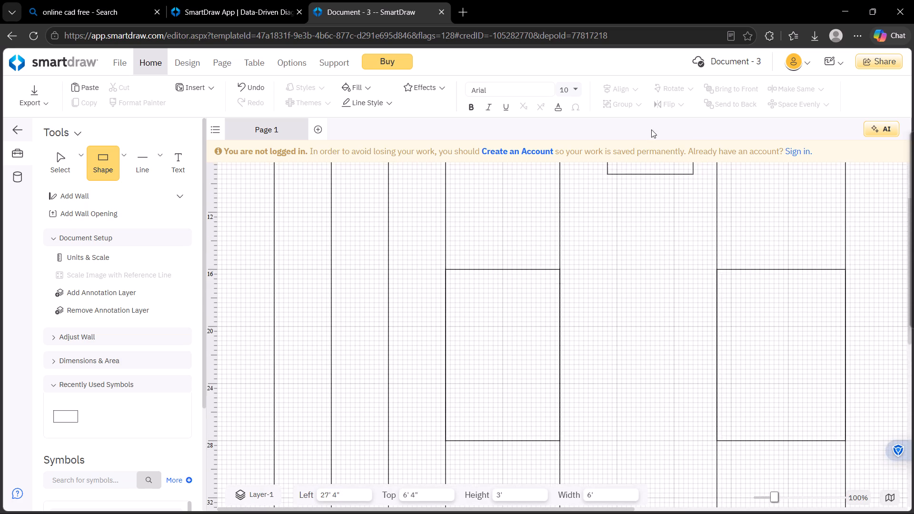
pyautogui.moveTo(651, 129); pyautogui.dragTo(663, 256)
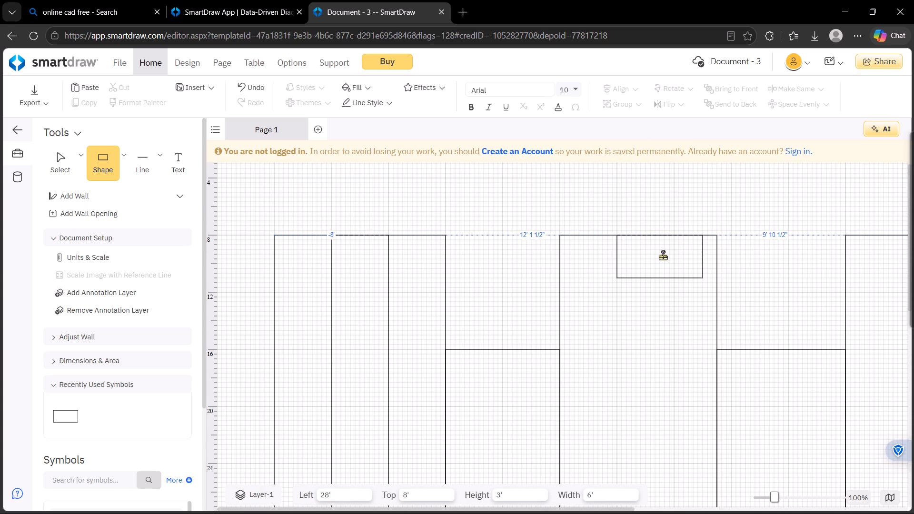
pyautogui.moveTo(663, 256); pyautogui.dragTo(657, 256)
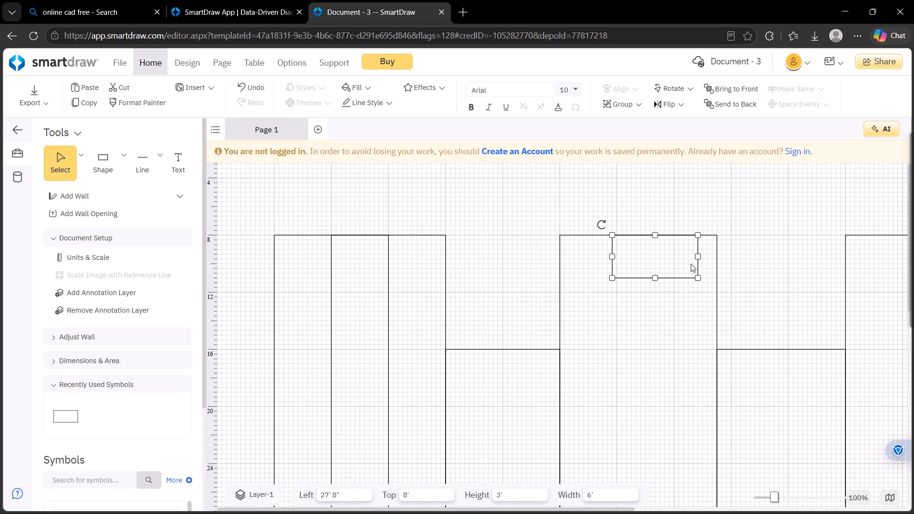
pyautogui.click(646, 277)
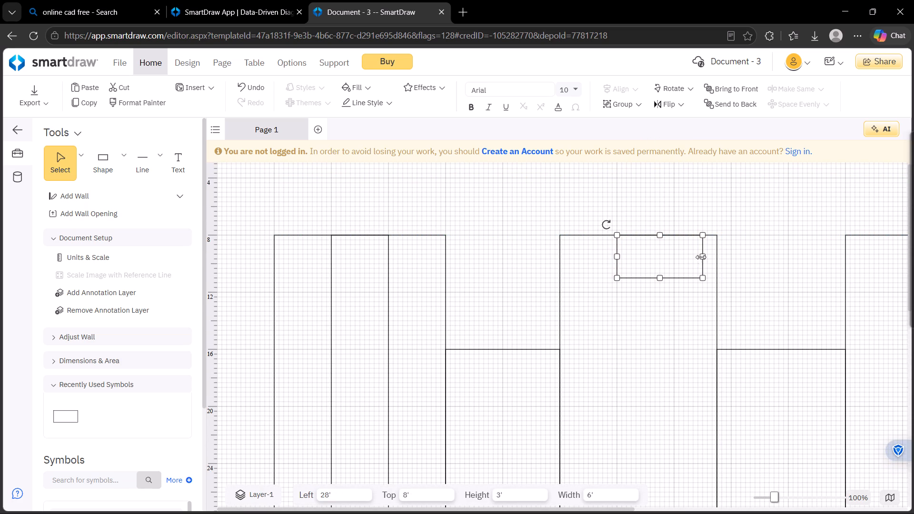
pyautogui.moveTo(702, 257); pyautogui.dragTo(671, 267)
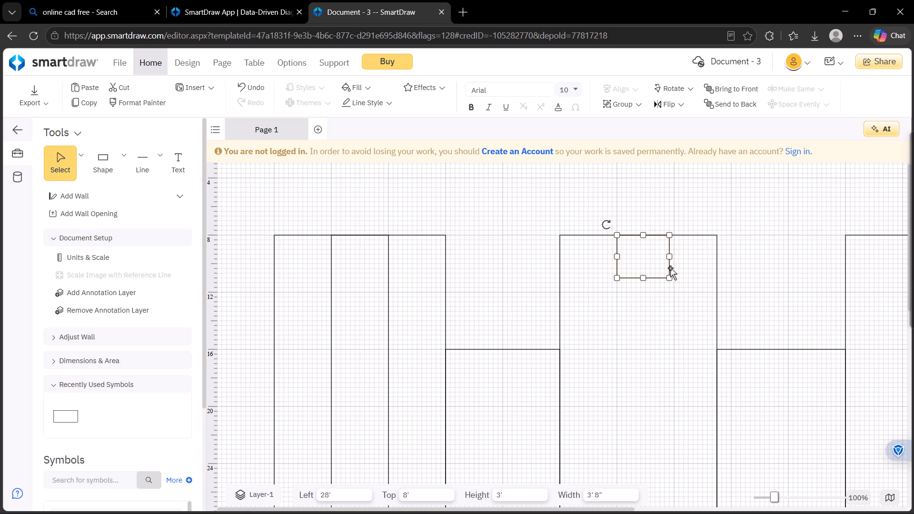
pyautogui.click(670, 256)
pyautogui.moveTo(646, 277); pyautogui.dragTo(647, 384)
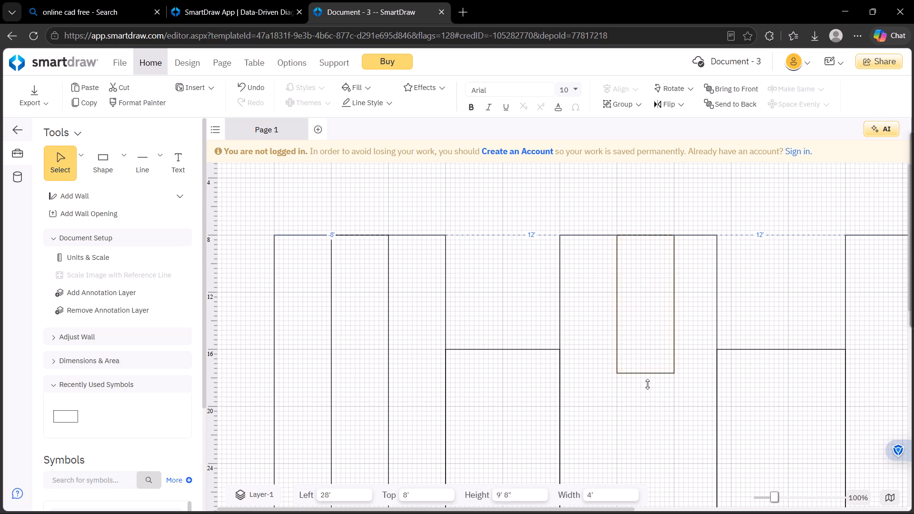
pyautogui.moveTo(647, 384); pyautogui.dragTo(666, 479)
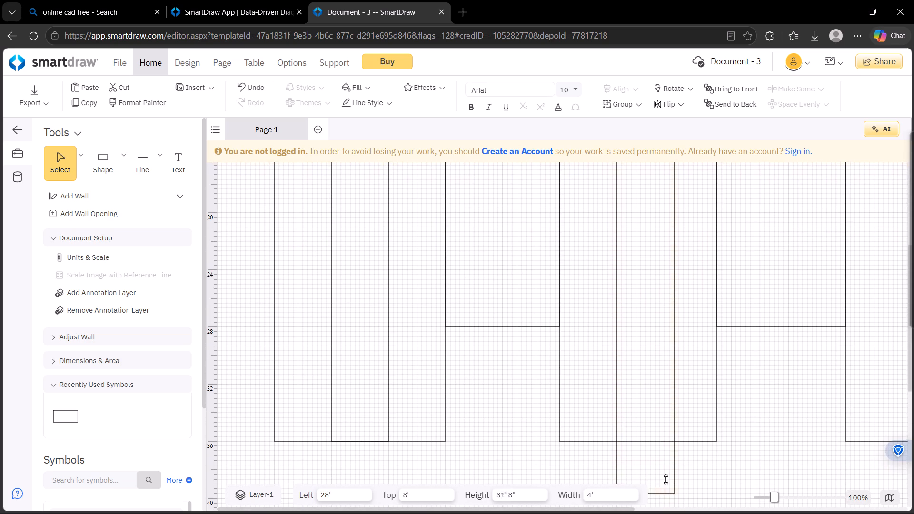
pyautogui.moveTo(666, 479); pyautogui.dragTo(671, 441)
pyautogui.click(639, 373)
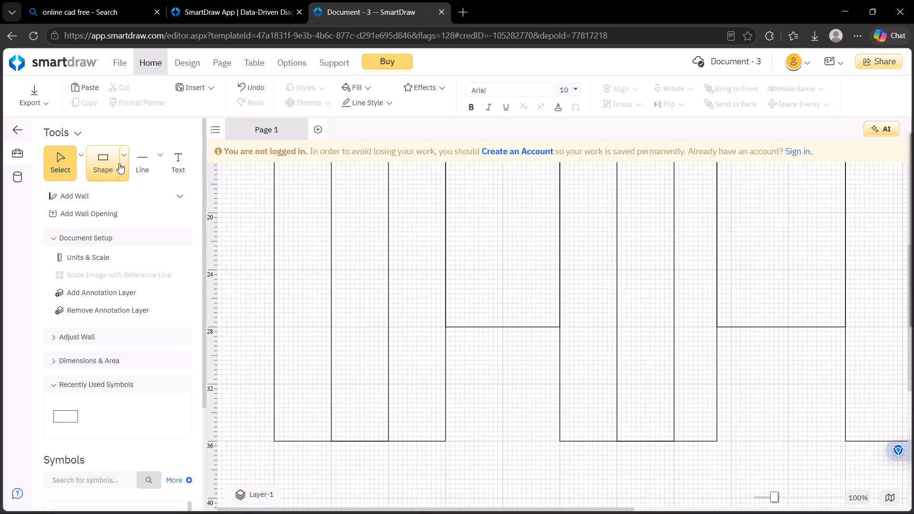
# Draw a narrow rectangle about 4' wide and 28' high inside the fifth rectangle, at about left 48', top 8'.
pyautogui.moveTo(105, 161); pyautogui.dragTo(913, 210)
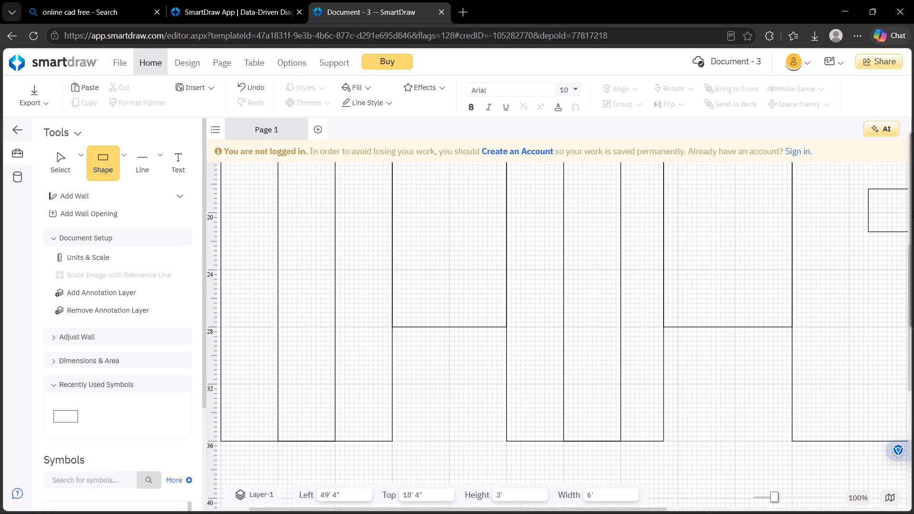
pyautogui.moveTo(913, 210); pyautogui.dragTo(854, 228)
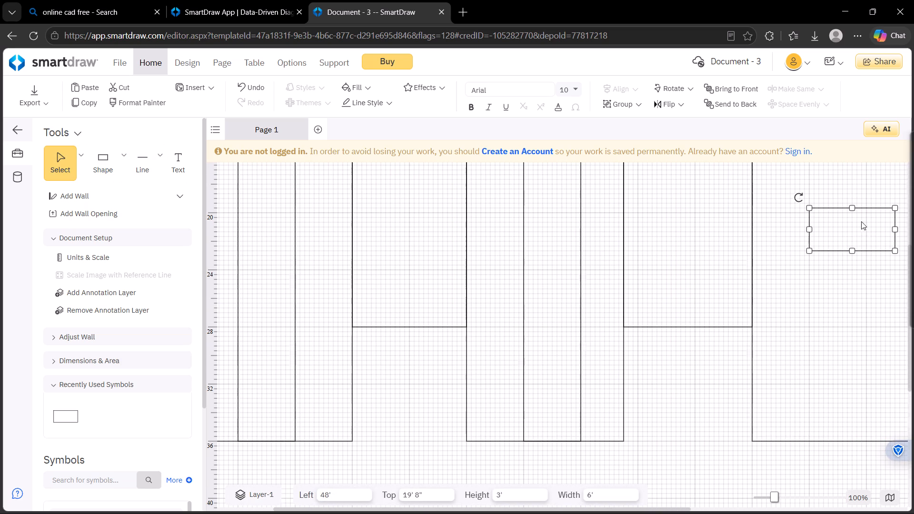
pyautogui.moveTo(895, 229); pyautogui.dragTo(895, 228)
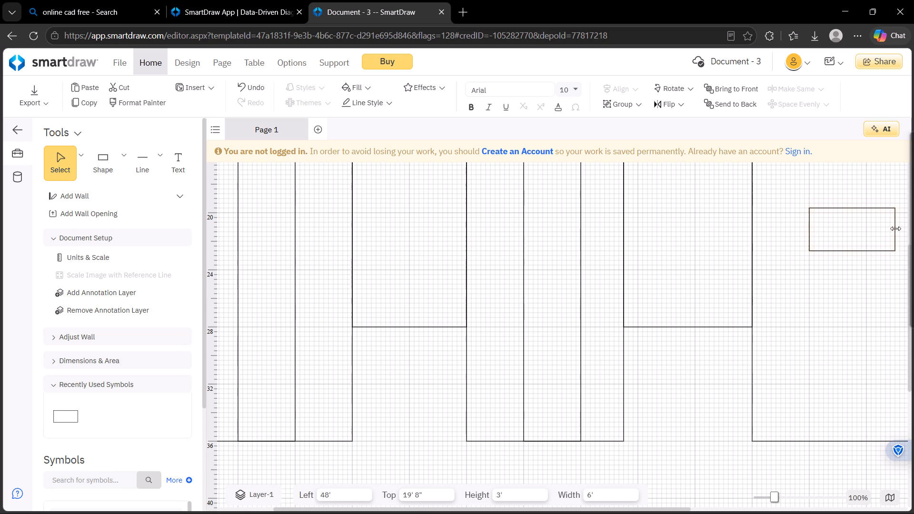
pyautogui.moveTo(895, 228); pyautogui.dragTo(866, 235)
pyautogui.scroll(1, 866, 234)
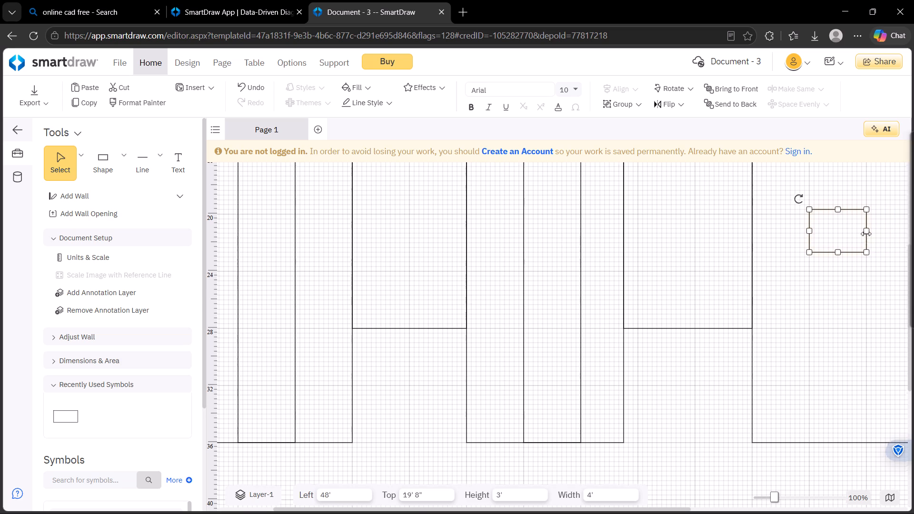
pyautogui.scroll(3, 866, 234)
pyautogui.scroll(-2, 865, 233)
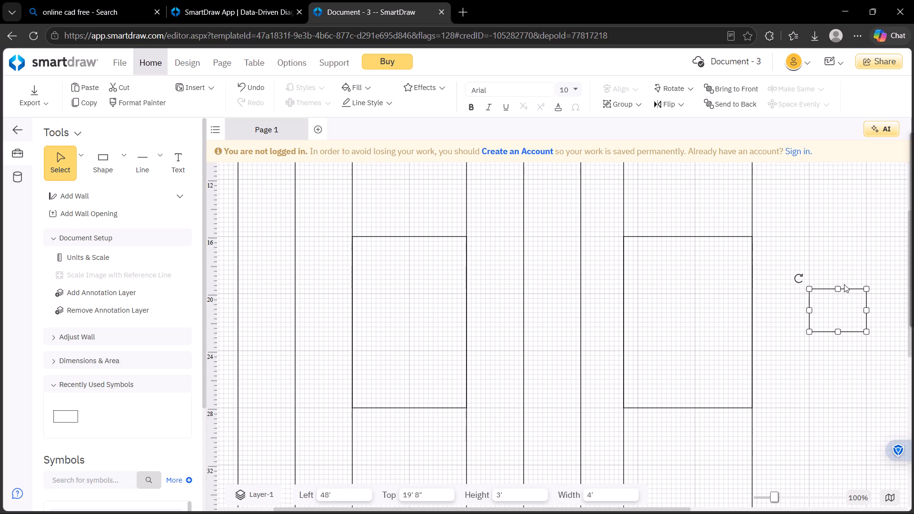
pyautogui.moveTo(838, 285); pyautogui.dragTo(843, 265)
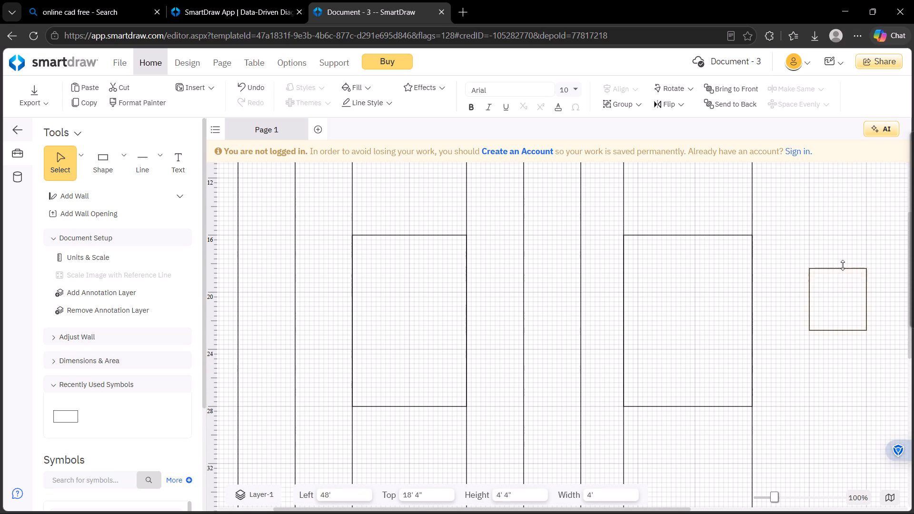
pyautogui.moveTo(843, 265); pyautogui.dragTo(857, 256)
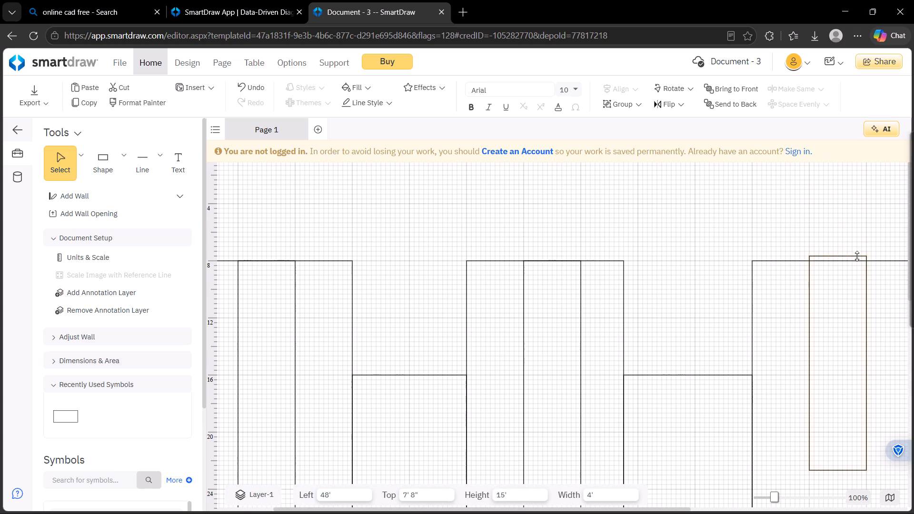
pyautogui.moveTo(857, 256); pyautogui.dragTo(857, 259)
pyautogui.scroll(-5, 835, 237)
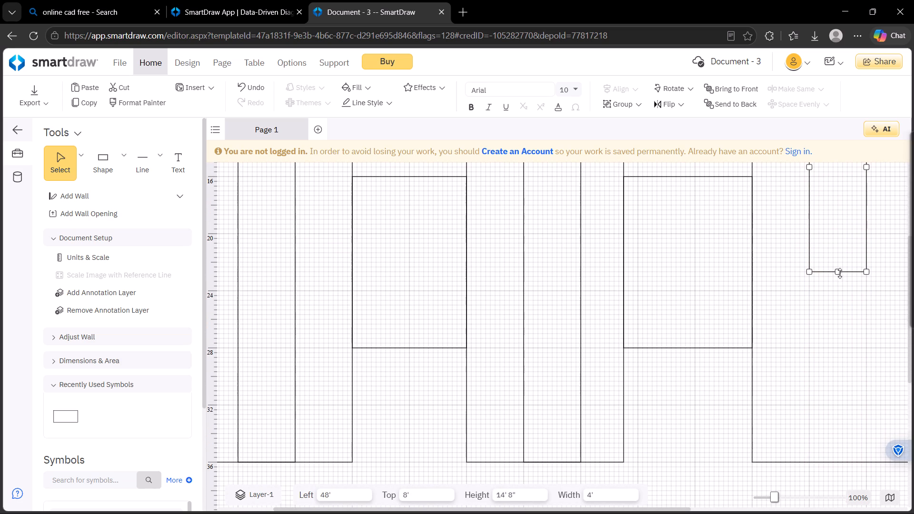
pyautogui.moveTo(837, 273); pyautogui.dragTo(860, 451)
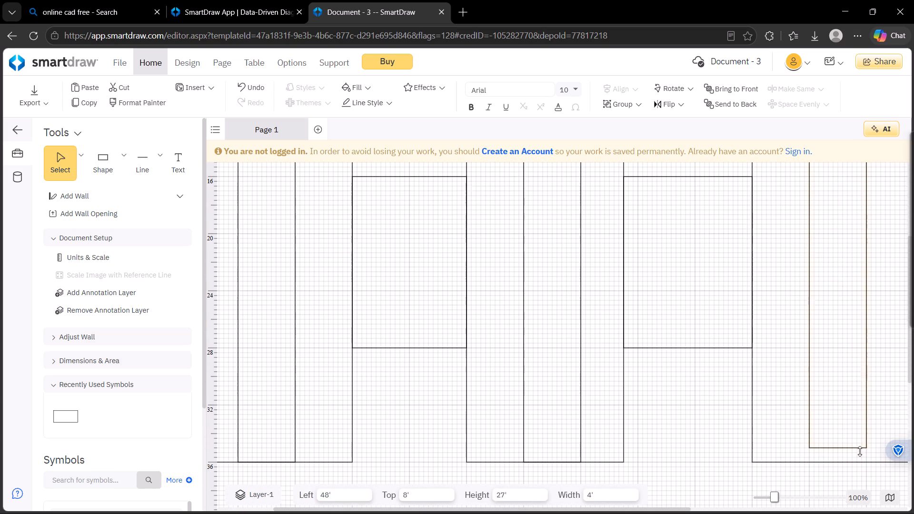
pyautogui.moveTo(860, 451); pyautogui.dragTo(861, 464)
pyautogui.scroll(4, 796, 312)
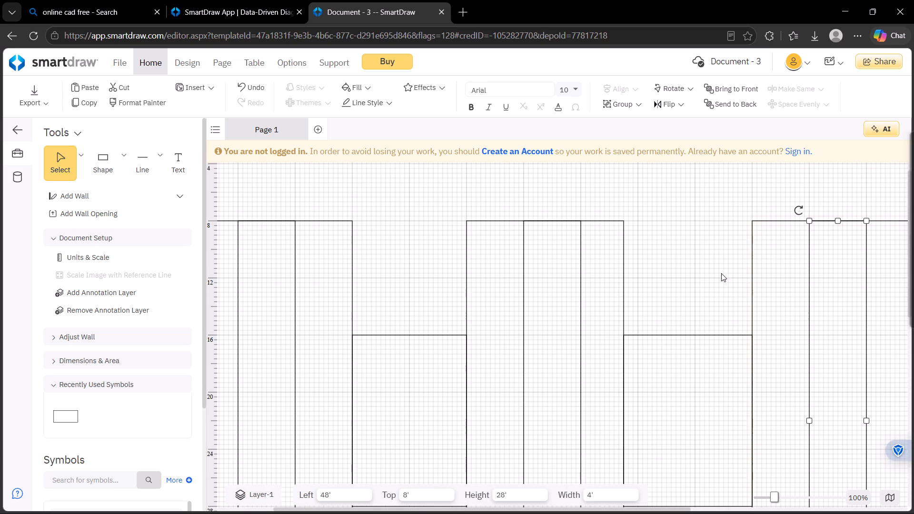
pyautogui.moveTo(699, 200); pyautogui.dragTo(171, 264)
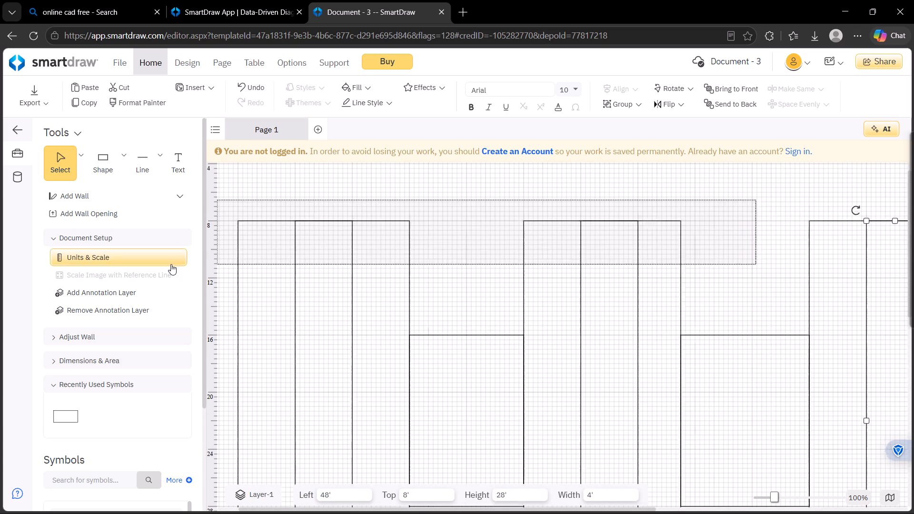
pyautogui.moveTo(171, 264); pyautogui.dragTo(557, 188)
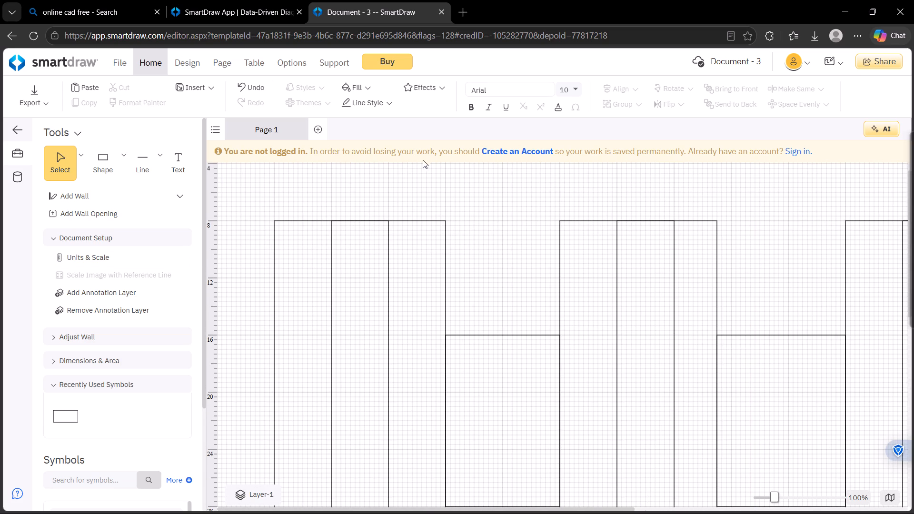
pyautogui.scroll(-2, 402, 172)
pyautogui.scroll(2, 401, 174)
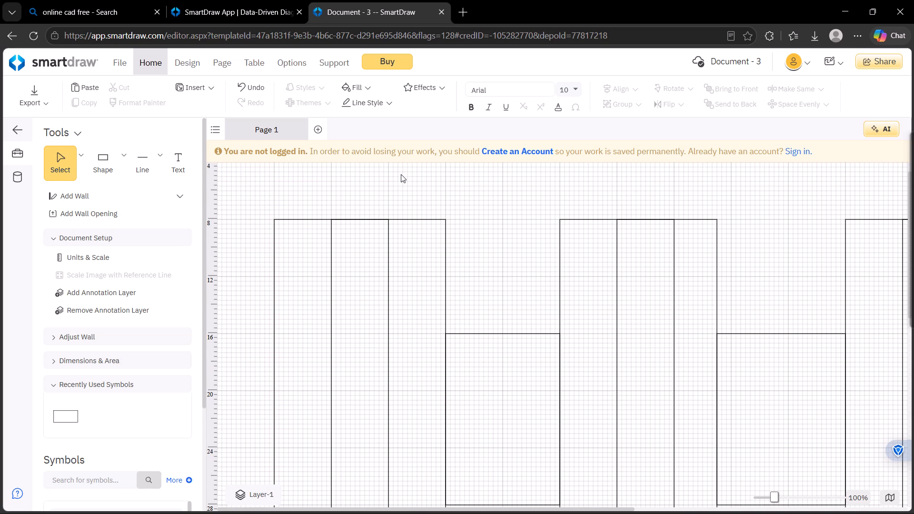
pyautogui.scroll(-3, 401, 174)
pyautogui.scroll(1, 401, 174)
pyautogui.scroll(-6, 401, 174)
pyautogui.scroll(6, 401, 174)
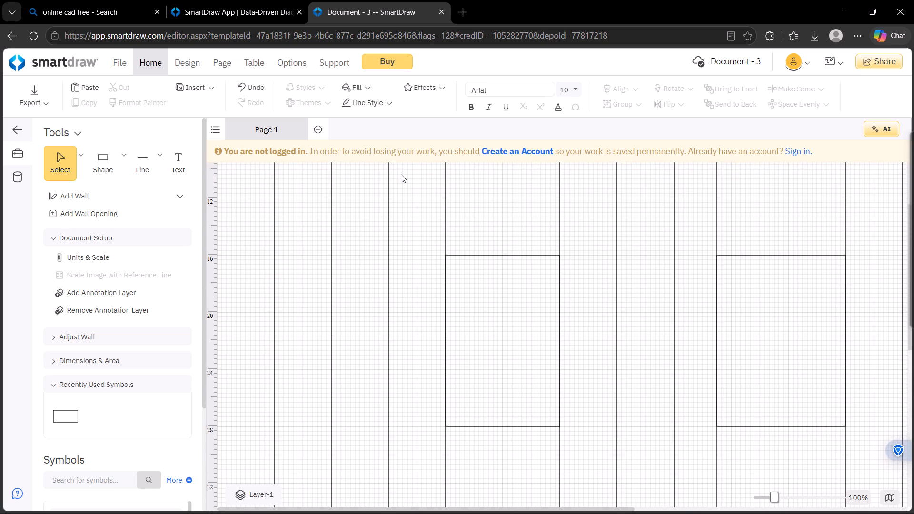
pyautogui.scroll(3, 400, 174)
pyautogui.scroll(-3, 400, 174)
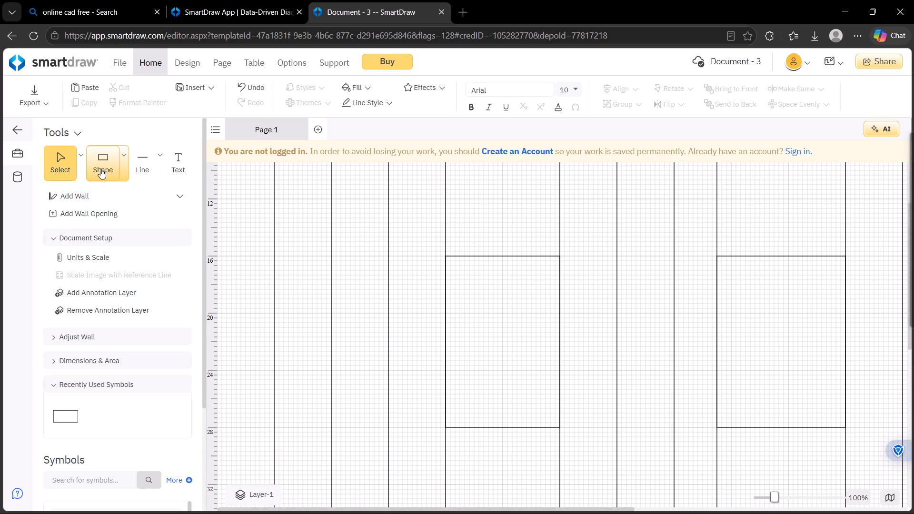
# Add a rectangle about 4' wide and 4' high in the upper-left corner of the first tall block, at about left 4', top 8'.
pyautogui.moveTo(104, 159); pyautogui.dragTo(312, 185)
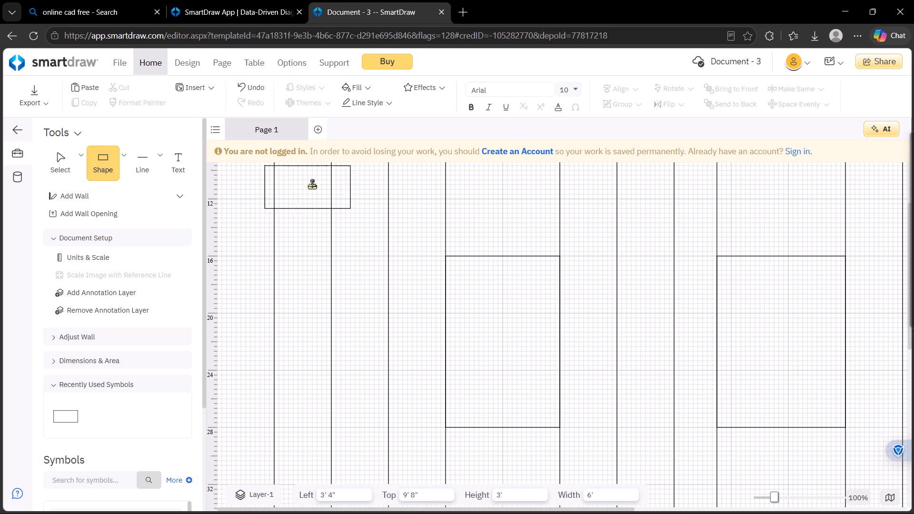
pyautogui.moveTo(312, 185); pyautogui.dragTo(306, 253)
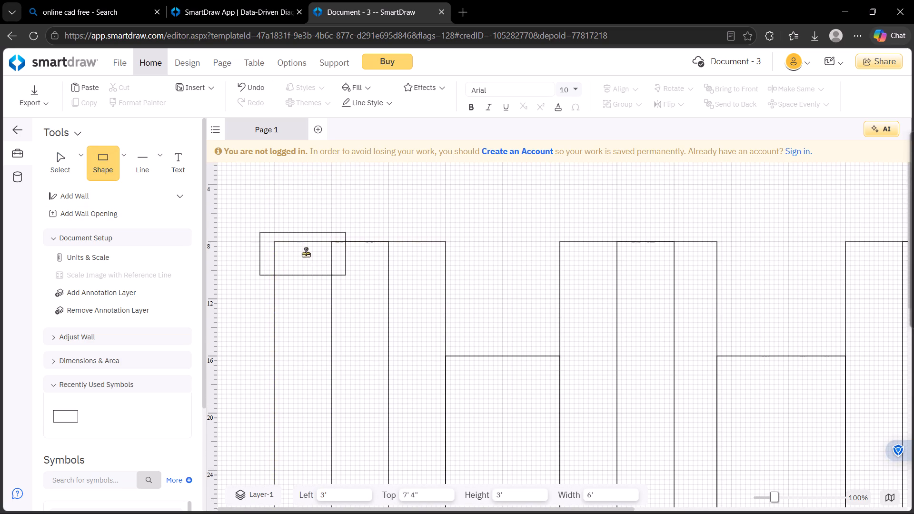
pyautogui.moveTo(306, 253); pyautogui.dragTo(318, 265)
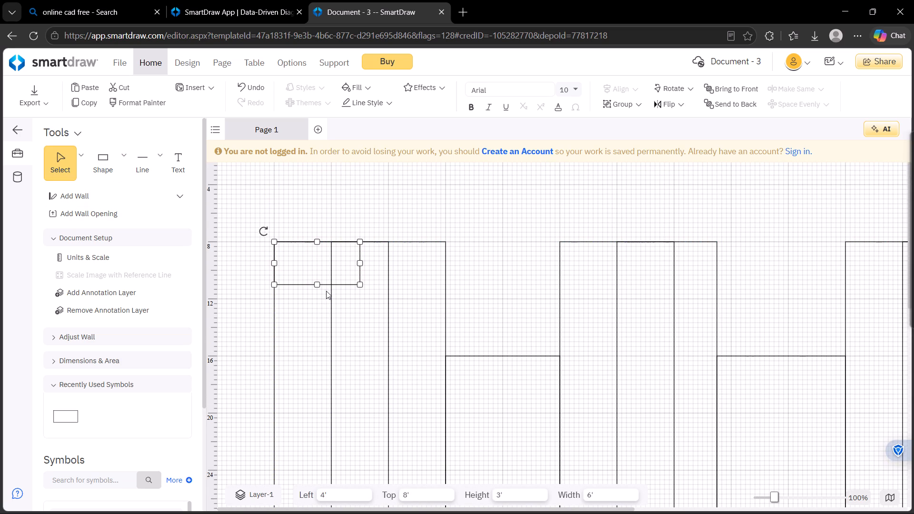
pyautogui.moveTo(318, 284); pyautogui.dragTo(323, 316)
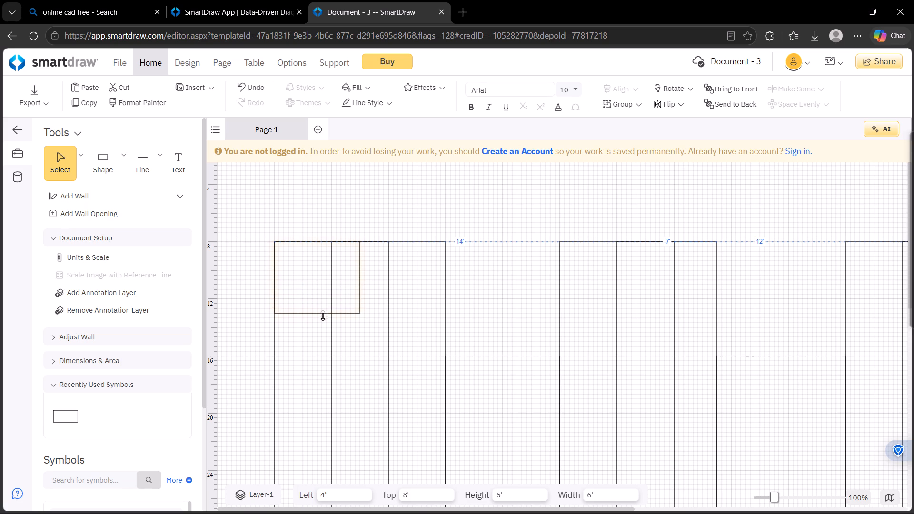
pyautogui.moveTo(323, 316); pyautogui.dragTo(323, 325)
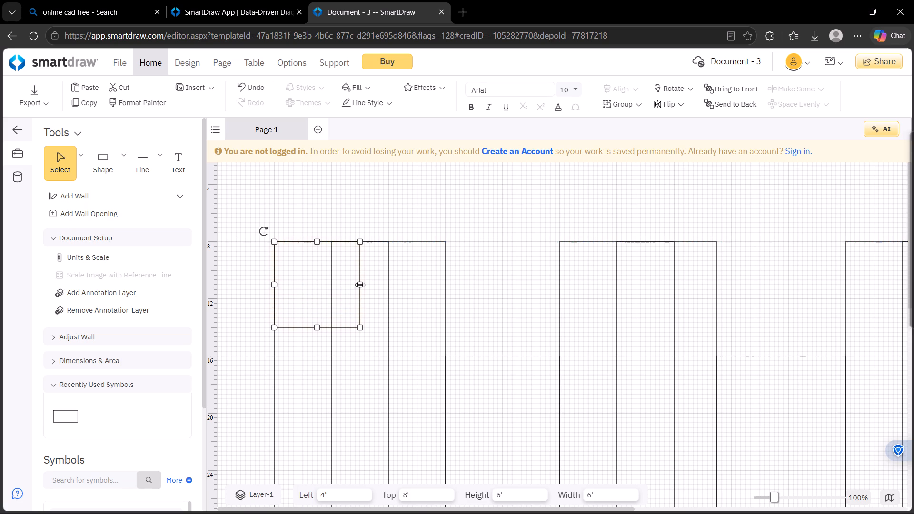
pyautogui.moveTo(360, 286); pyautogui.dragTo(377, 290)
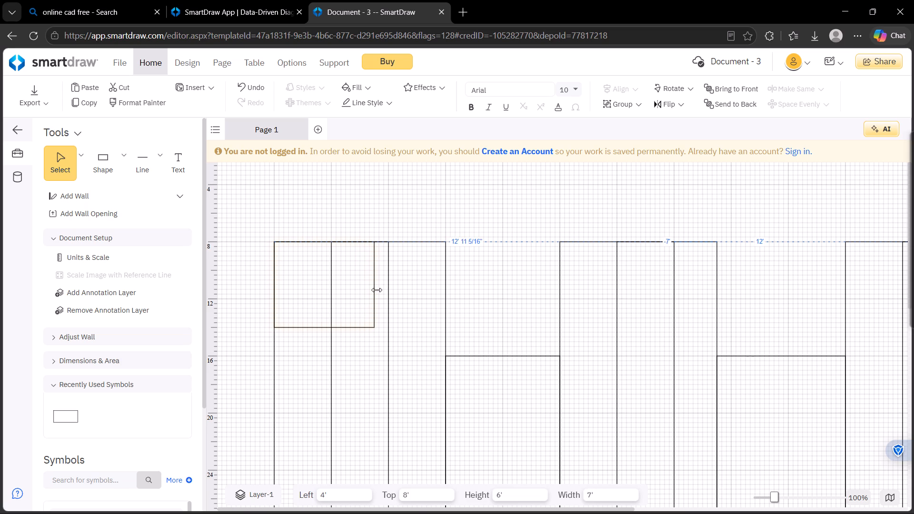
pyautogui.moveTo(377, 290); pyautogui.dragTo(330, 290)
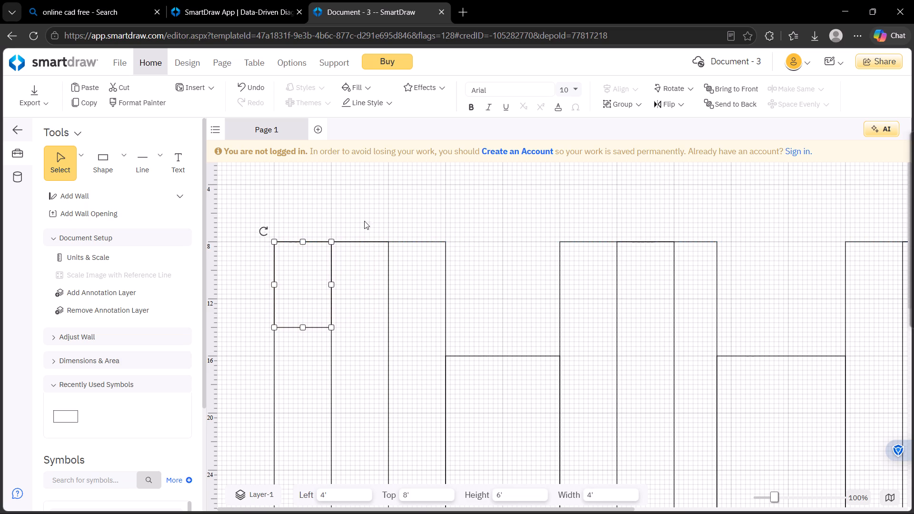
pyautogui.click(366, 216)
pyautogui.scroll(-1, 366, 214)
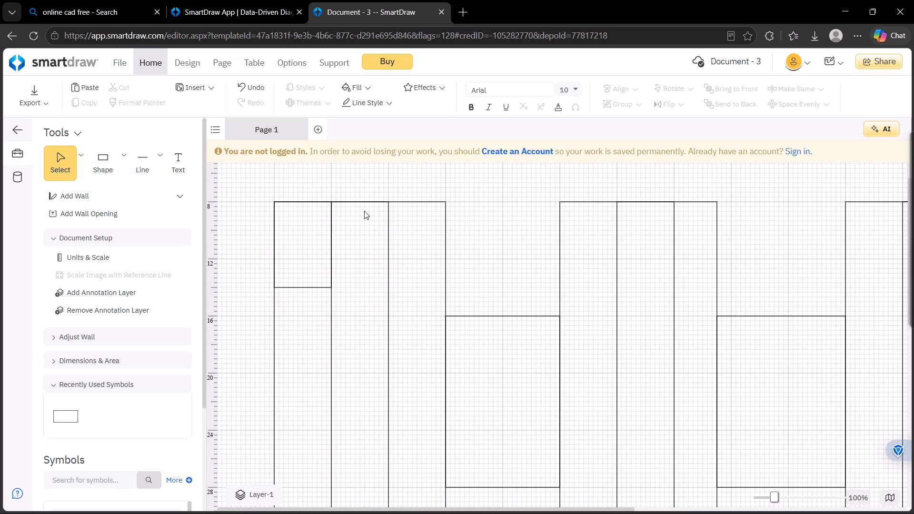
pyautogui.click(303, 289)
pyautogui.moveTo(303, 289); pyautogui.dragTo(305, 284)
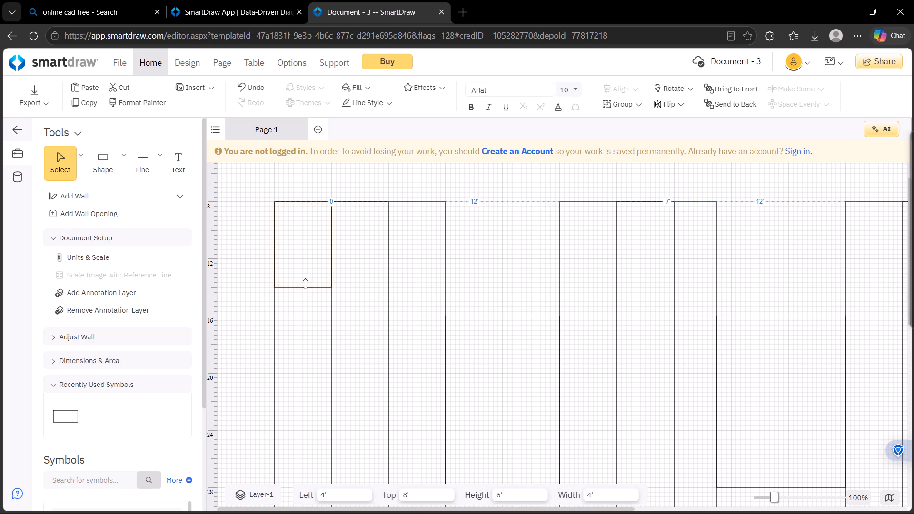
pyautogui.moveTo(305, 284); pyautogui.dragTo(308, 259)
pyautogui.moveTo(308, 259); pyautogui.dragTo(309, 258)
pyautogui.click(311, 241)
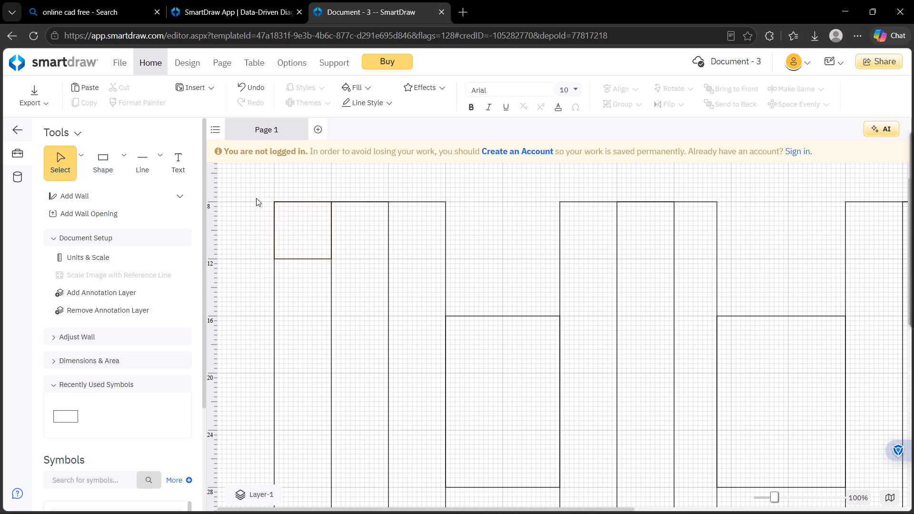
# Add a rectangle about 4' wide and 3' high directly below the 4' square cell, at about left 4', top 12'.
pyautogui.moveTo(103, 172); pyautogui.dragTo(224, 258)
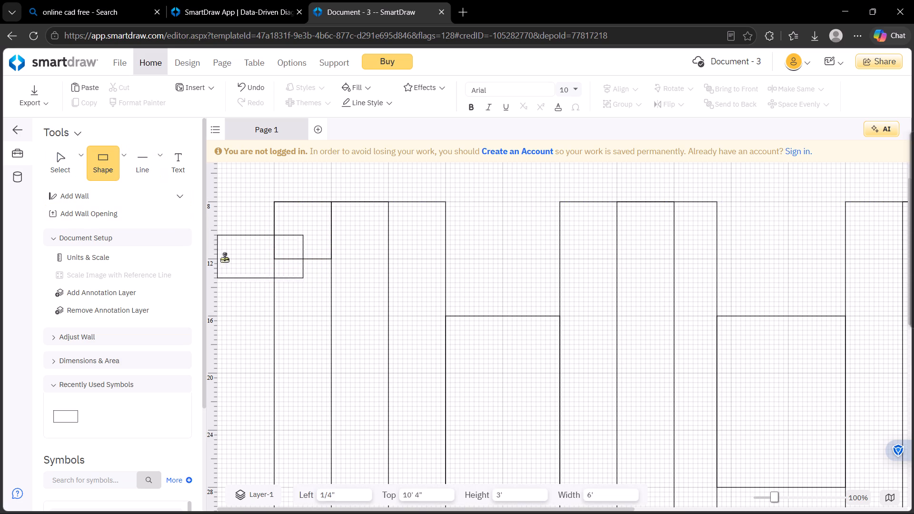
pyautogui.moveTo(224, 258); pyautogui.dragTo(287, 280)
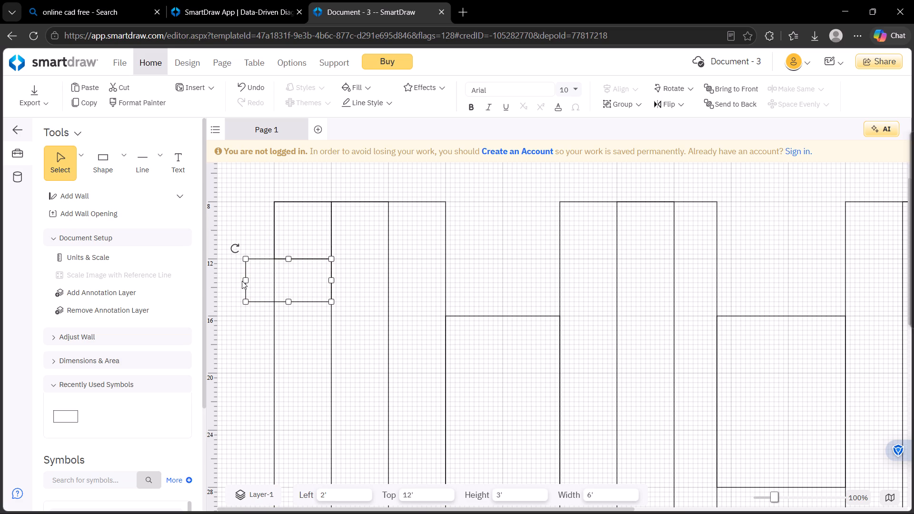
pyautogui.moveTo(247, 279); pyautogui.dragTo(275, 282)
# Add a third cell about 4' wide and 3' high to the first block's left column, at about left 4', top 15'.
pyautogui.scroll(-3, 298, 218)
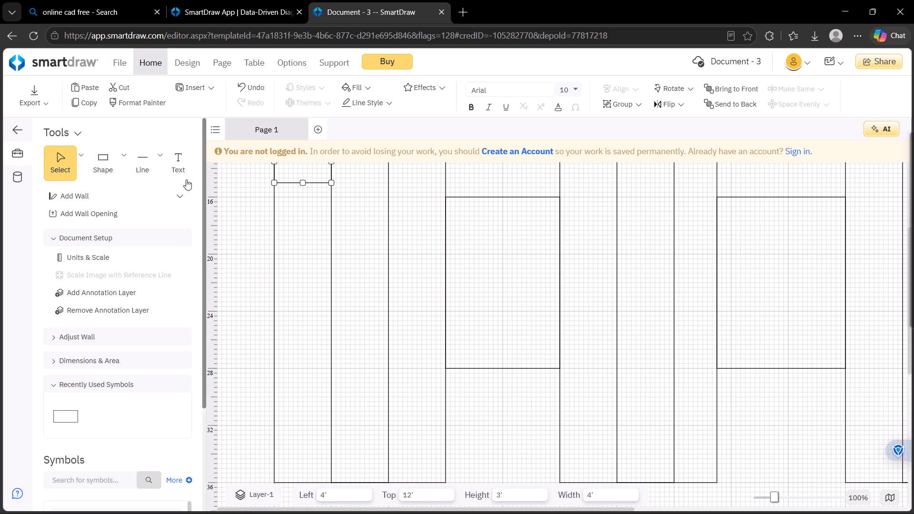
pyautogui.moveTo(107, 166); pyautogui.dragTo(312, 208)
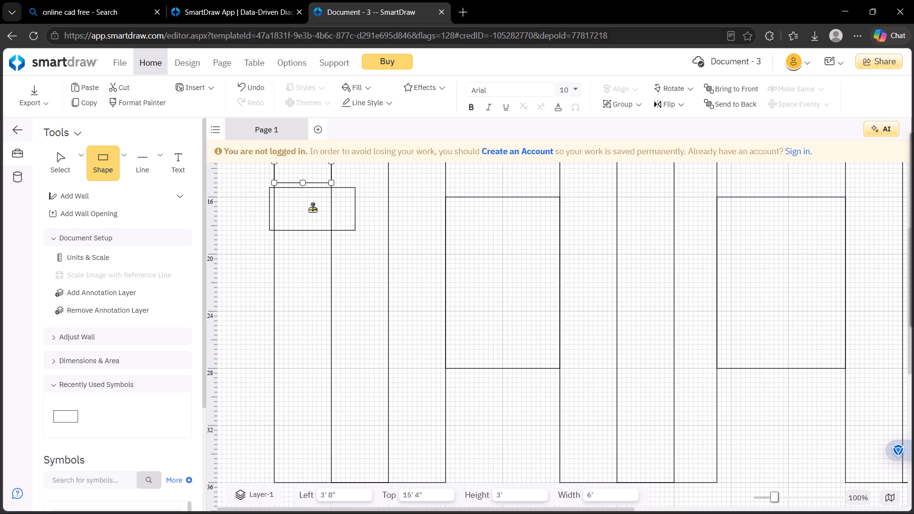
pyautogui.moveTo(312, 208); pyautogui.dragTo(318, 206)
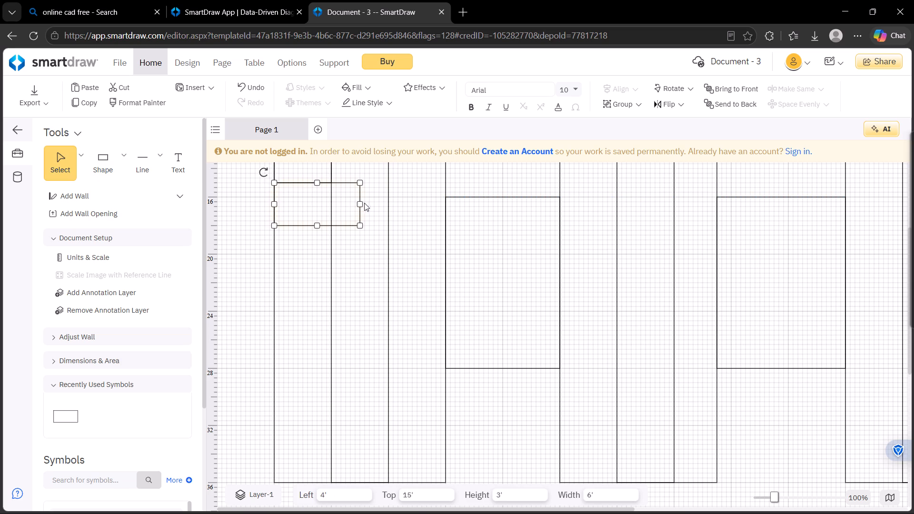
pyautogui.moveTo(358, 202); pyautogui.dragTo(331, 208)
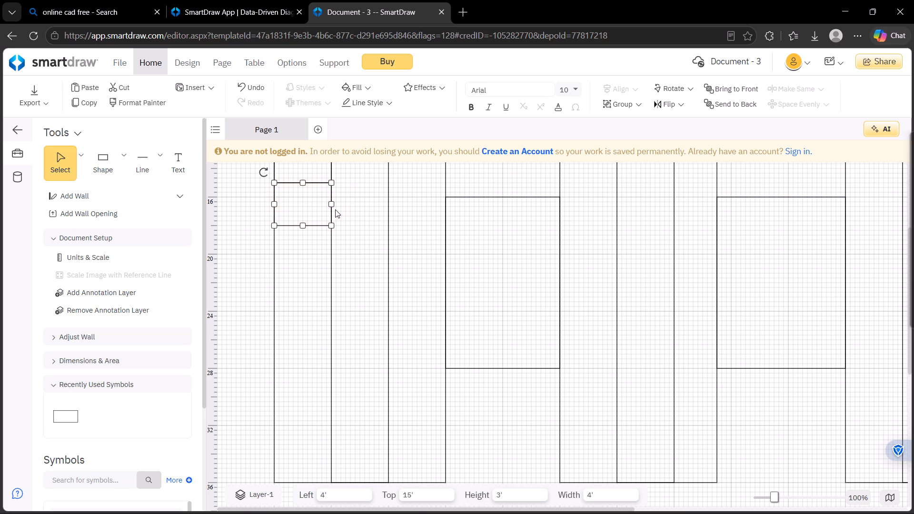
pyautogui.scroll(4, 335, 209)
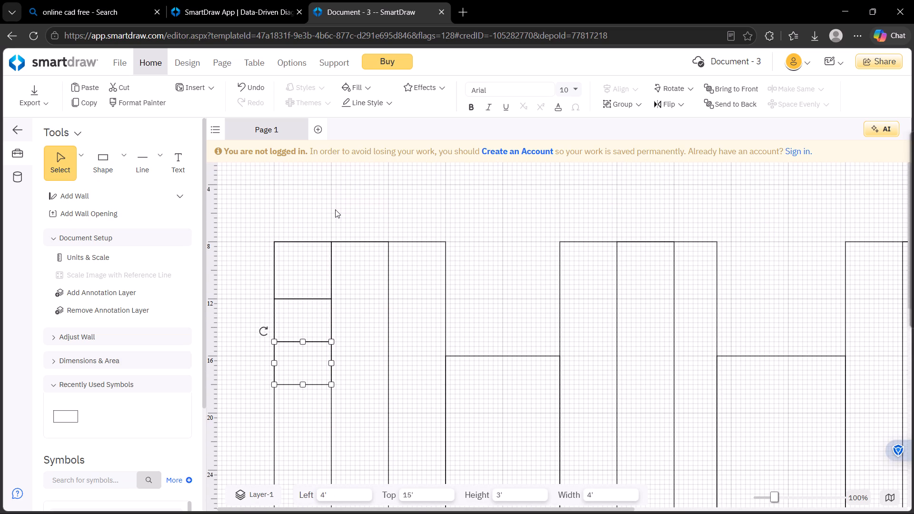
pyautogui.scroll(-1, 335, 209)
pyautogui.click(357, 261)
# Add a fourth cell about 4' wide and 3' high to the first block's left column, at about left 4', top 18'.
pyautogui.scroll(-3, 356, 259)
pyautogui.scroll(2, 356, 258)
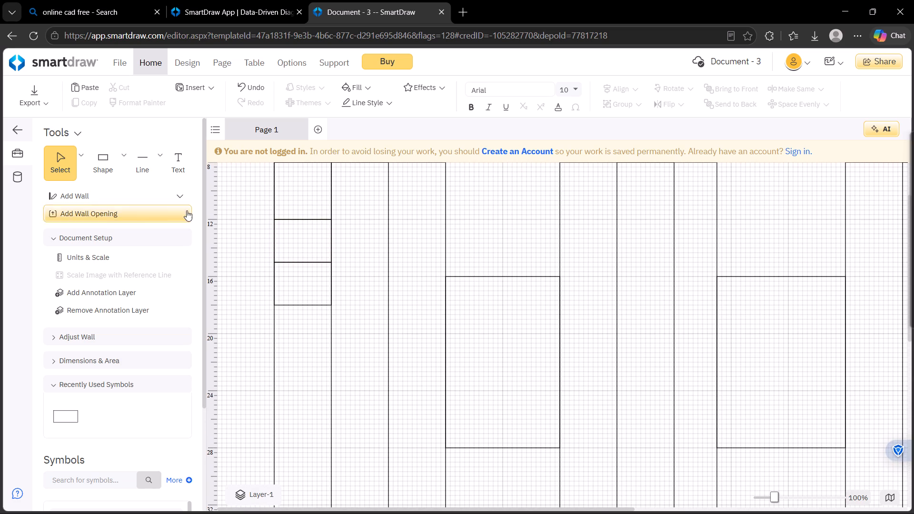
pyautogui.moveTo(101, 162); pyautogui.dragTo(266, 292)
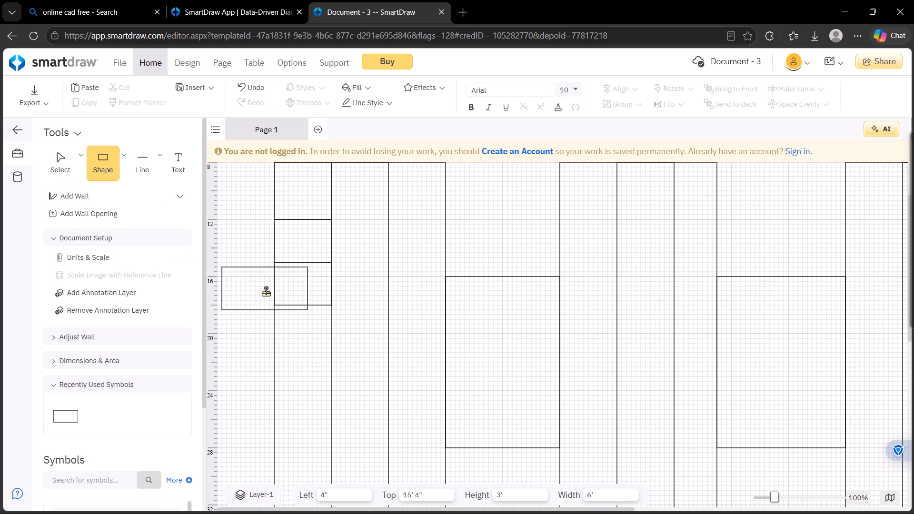
pyautogui.moveTo(266, 292); pyautogui.dragTo(316, 326)
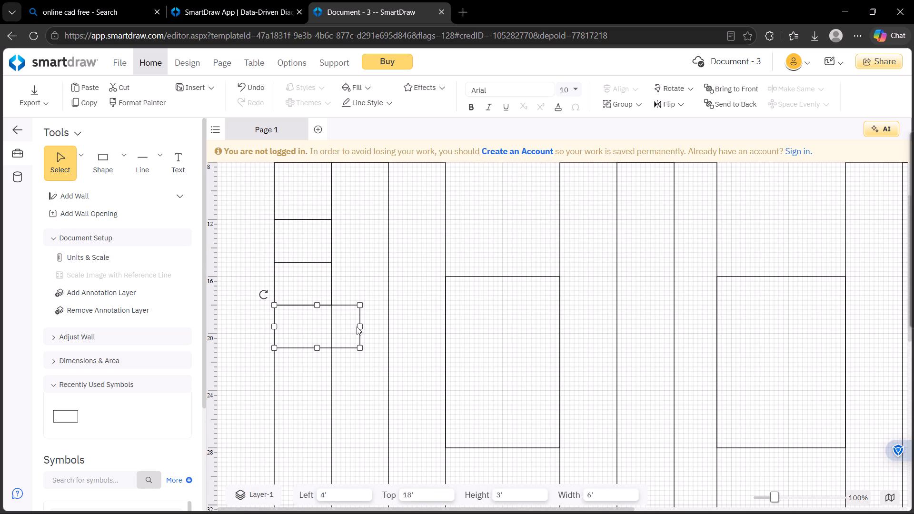
pyautogui.moveTo(361, 327); pyautogui.dragTo(331, 333)
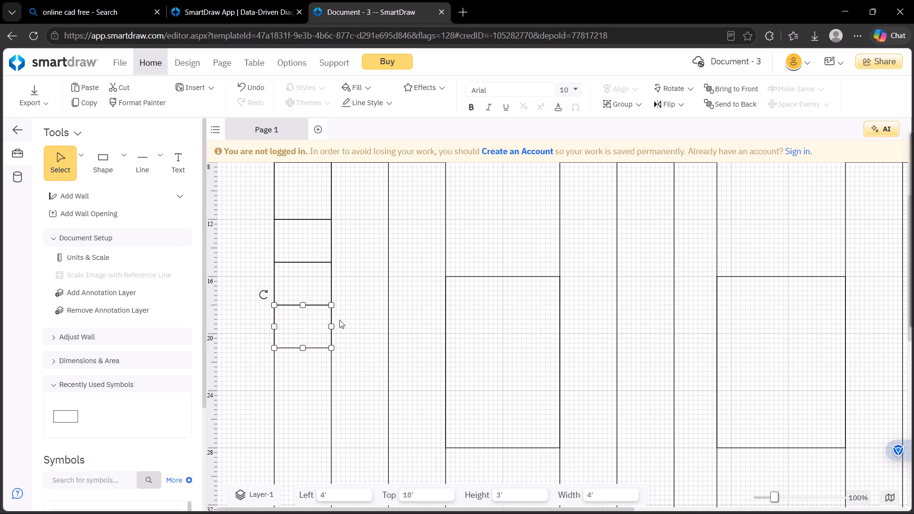
# Add a fifth cell about 4' wide and 3' high directly below it, at about left 4', top 21'.
pyautogui.scroll(-3, 348, 309)
pyautogui.moveTo(107, 171); pyautogui.dragTo(110, 173)
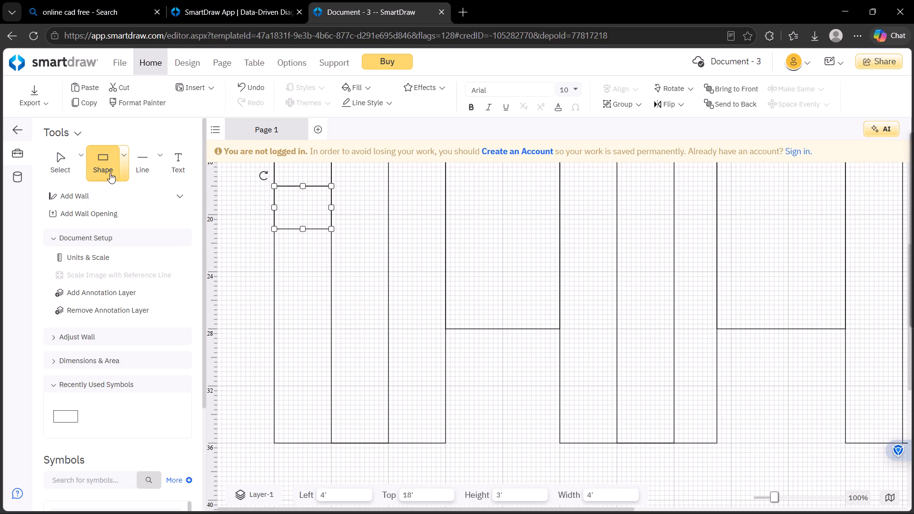
pyautogui.moveTo(110, 173); pyautogui.dragTo(318, 248)
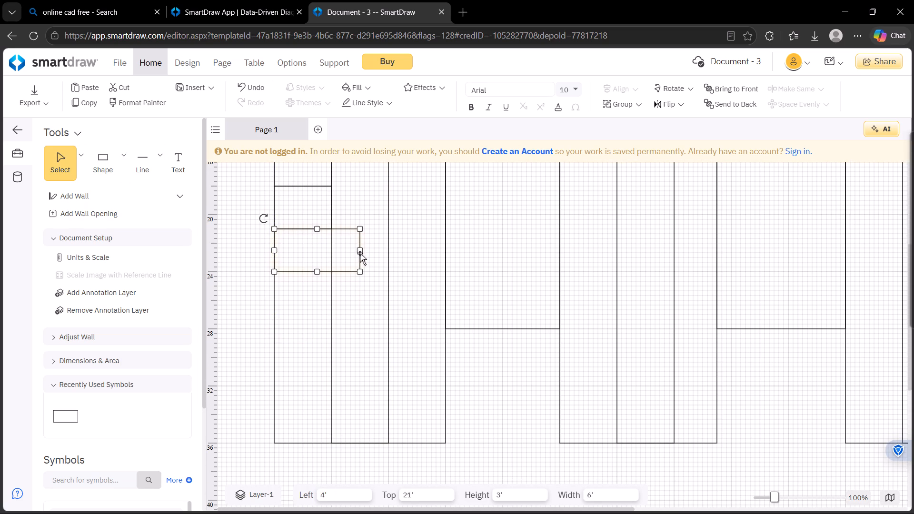
pyautogui.moveTo(361, 250); pyautogui.dragTo(330, 255)
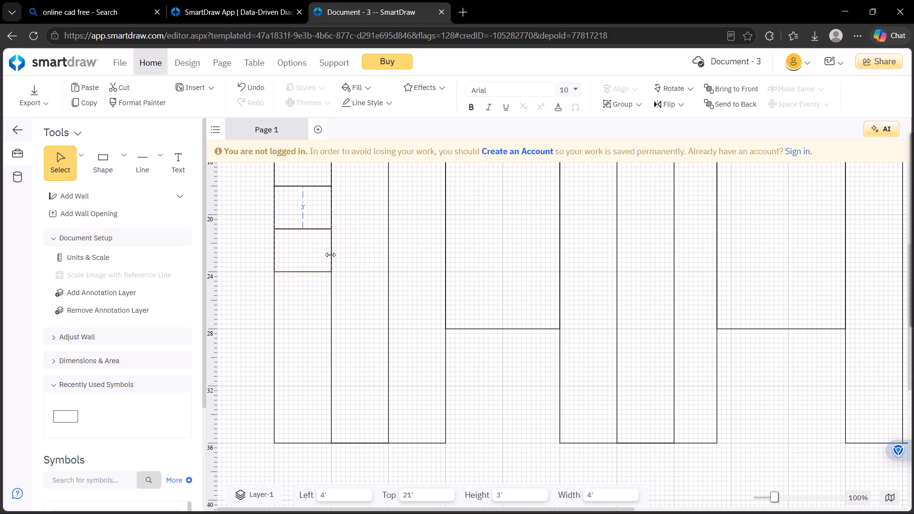
pyautogui.moveTo(330, 255); pyautogui.dragTo(330, 255)
# Add a sixth cell about 4' wide and 3' high to the first block's left column, at about left 4', top 24'.
pyautogui.moveTo(104, 163); pyautogui.dragTo(319, 296)
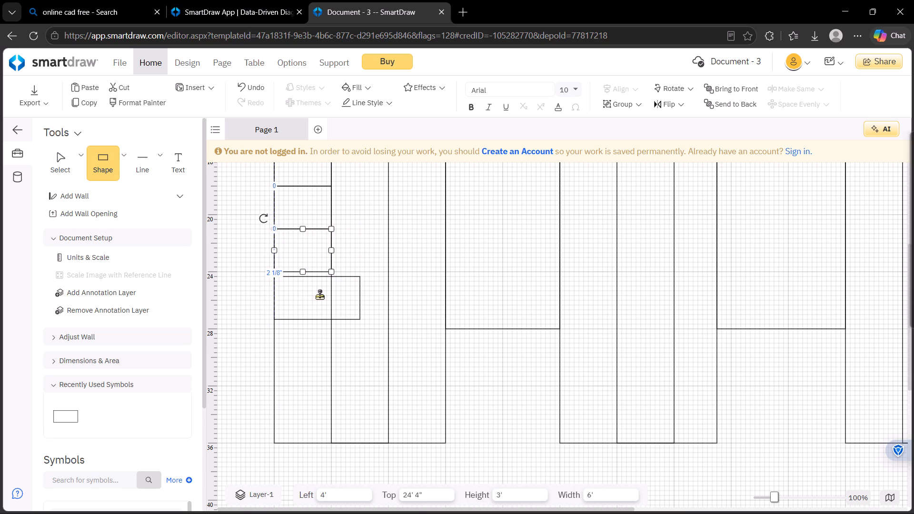
pyautogui.moveTo(319, 296); pyautogui.dragTo(319, 291)
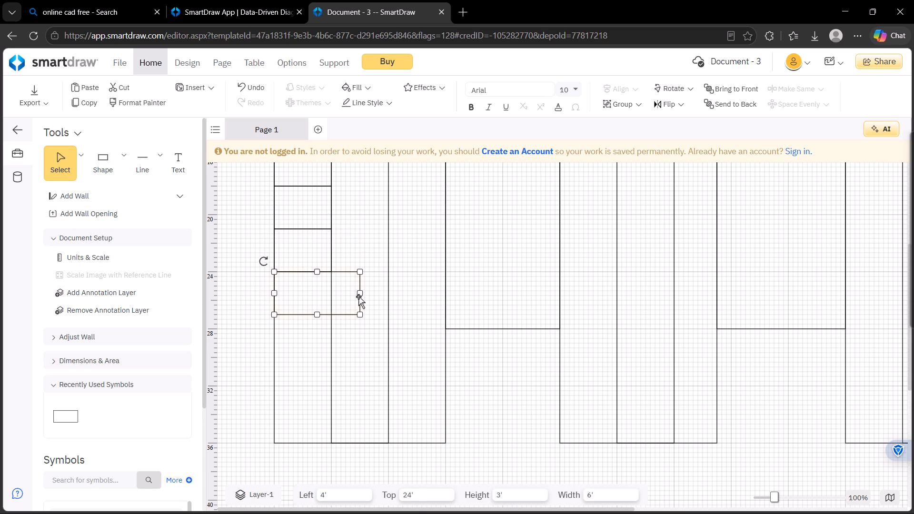
pyautogui.moveTo(358, 294); pyautogui.dragTo(333, 294)
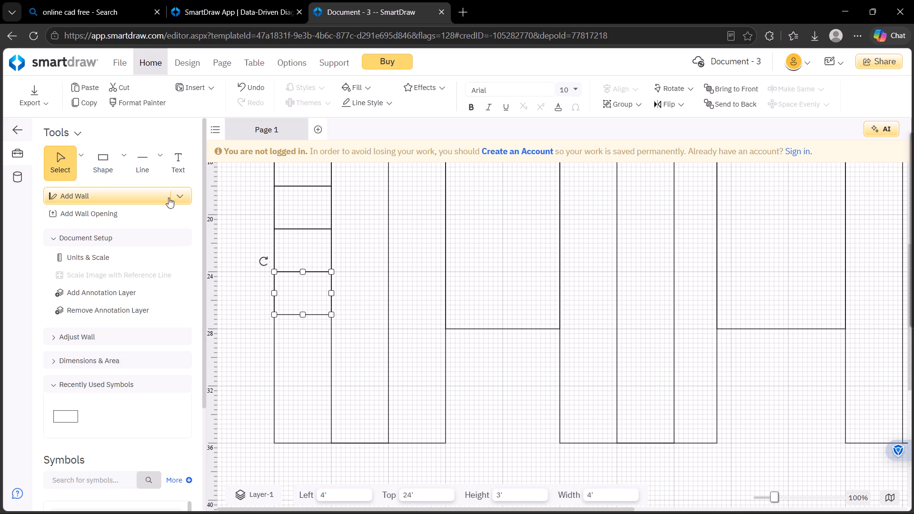
# Place a rectangle about 6' wide and 3' high below the second block, at about left 15', top 28'.
pyautogui.moveTo(108, 168); pyautogui.dragTo(306, 338)
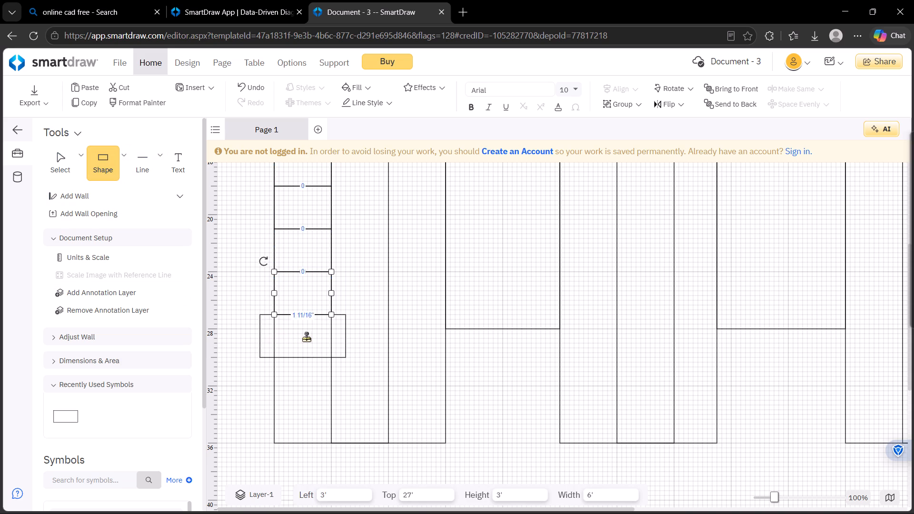
pyautogui.moveTo(306, 338); pyautogui.dragTo(405, 333)
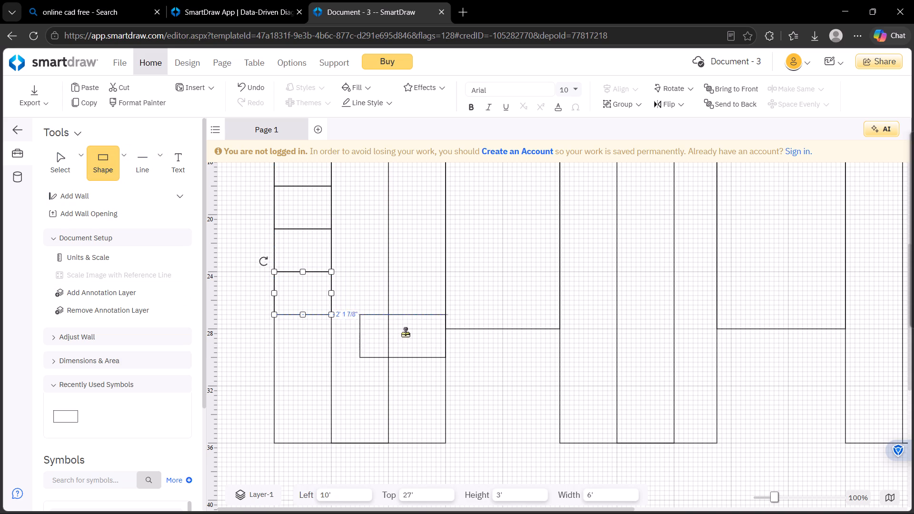
pyautogui.moveTo(405, 333); pyautogui.dragTo(408, 333)
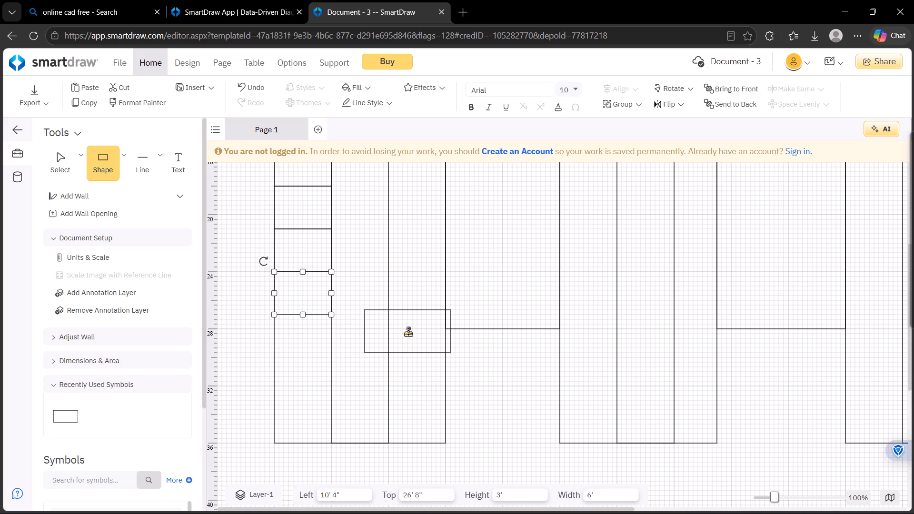
pyautogui.moveTo(408, 333); pyautogui.dragTo(461, 355)
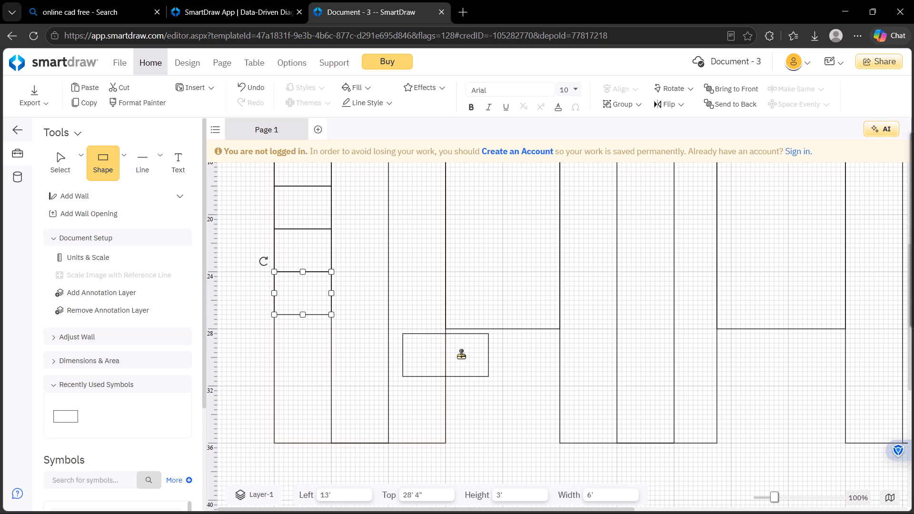
pyautogui.moveTo(461, 355); pyautogui.dragTo(473, 353)
# Move the left column's third cell to the first block's right column at left 12', top 12', and stretch it to 4' high.
pyautogui.scroll(3, 406, 343)
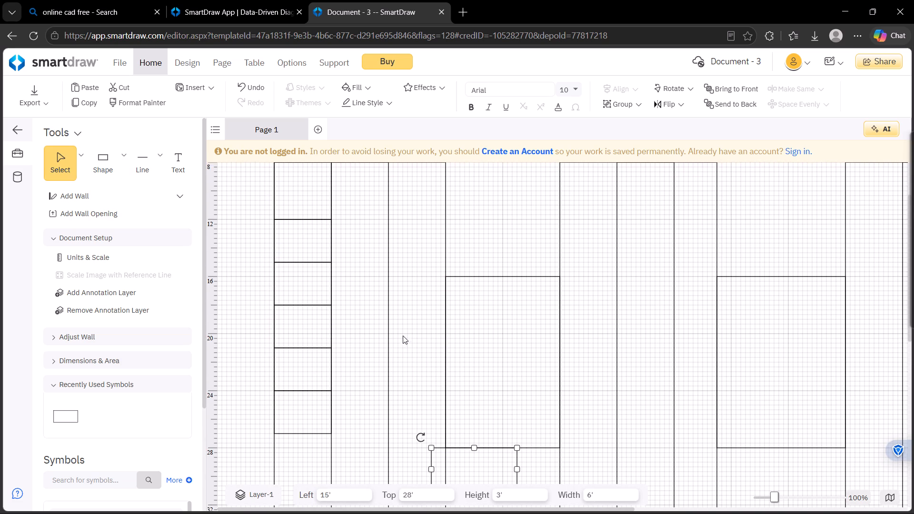
pyautogui.click(305, 262)
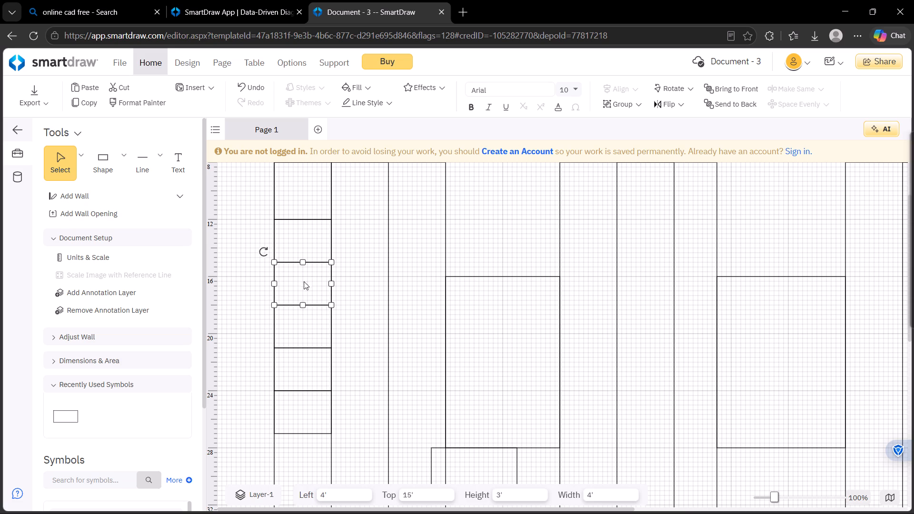
pyautogui.moveTo(330, 293); pyautogui.dragTo(456, 254)
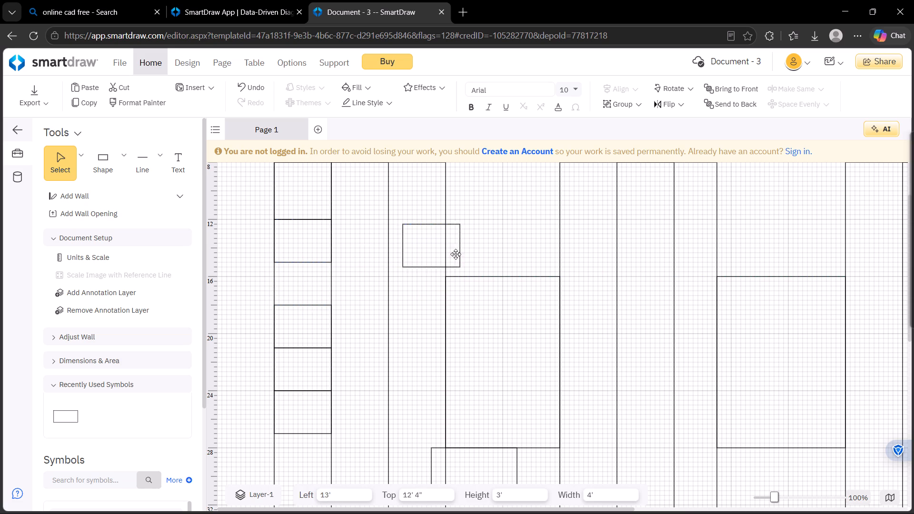
pyautogui.moveTo(456, 254); pyautogui.dragTo(447, 249)
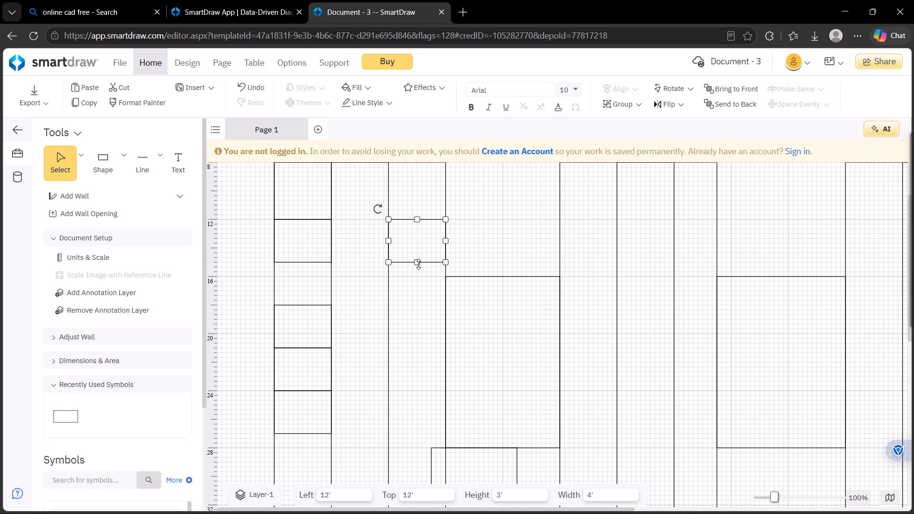
pyautogui.moveTo(418, 264); pyautogui.dragTo(415, 277)
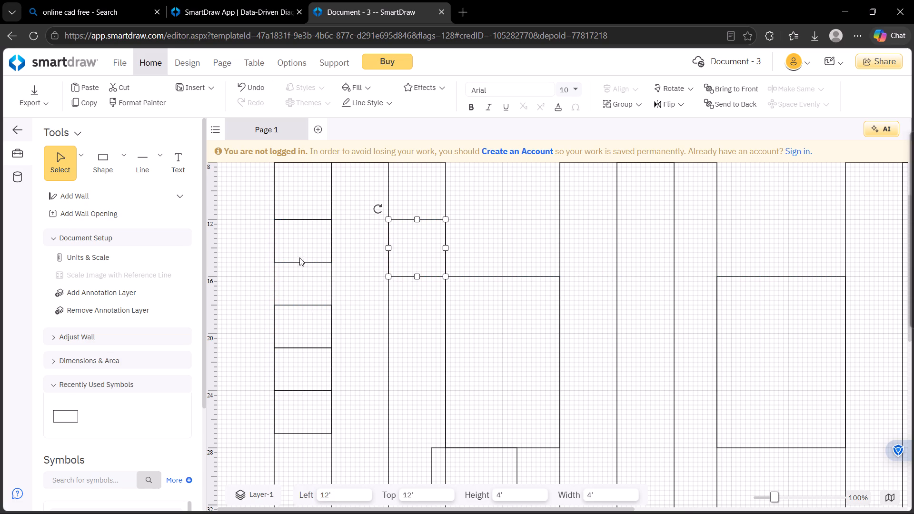
# Stretch the left column's second cell downward to 4' high, ending at the 16' line.
pyautogui.click(299, 263)
pyautogui.moveTo(306, 260); pyautogui.dragTo(303, 272)
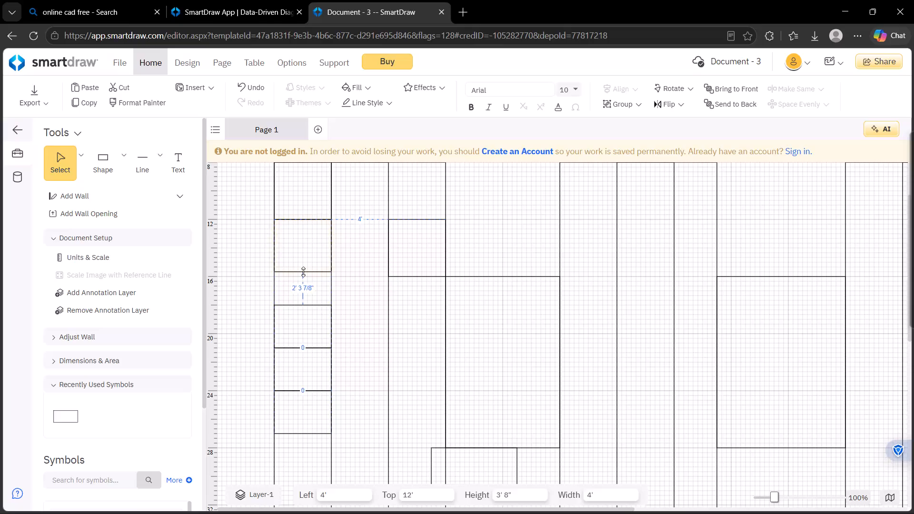
pyautogui.moveTo(303, 272); pyautogui.dragTo(303, 274)
# Resize the cell below the gap in the left column to 4' high, starting at top 16'.
pyautogui.scroll(-1, 299, 313)
pyautogui.scroll(1, 299, 313)
pyautogui.click(302, 306)
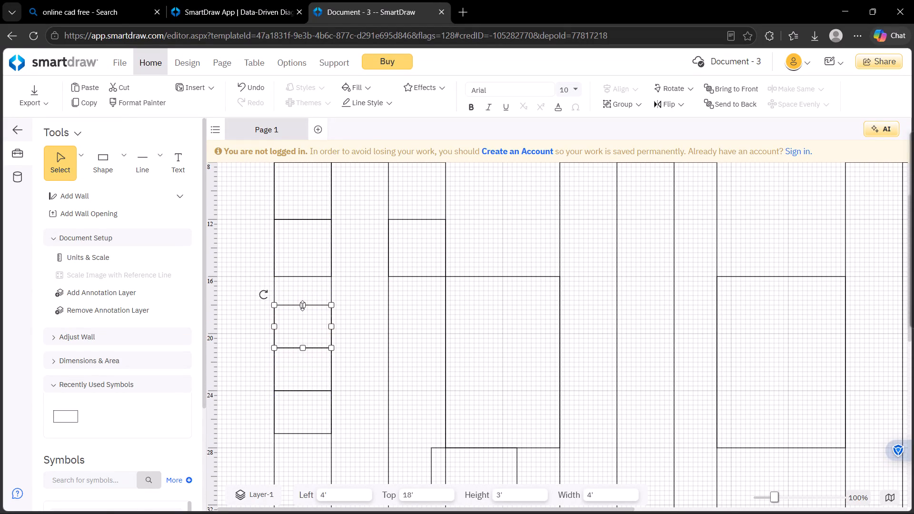
pyautogui.moveTo(302, 306); pyautogui.dragTo(310, 277)
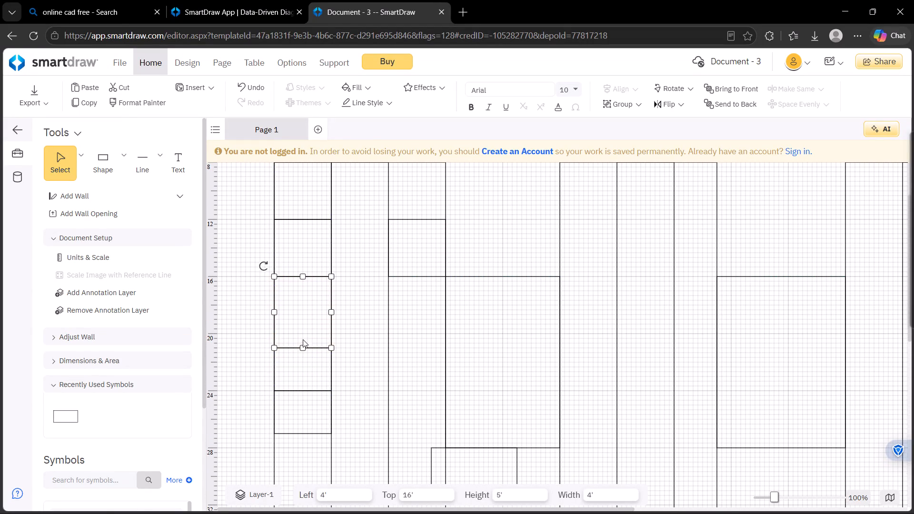
pyautogui.moveTo(302, 350); pyautogui.dragTo(305, 335)
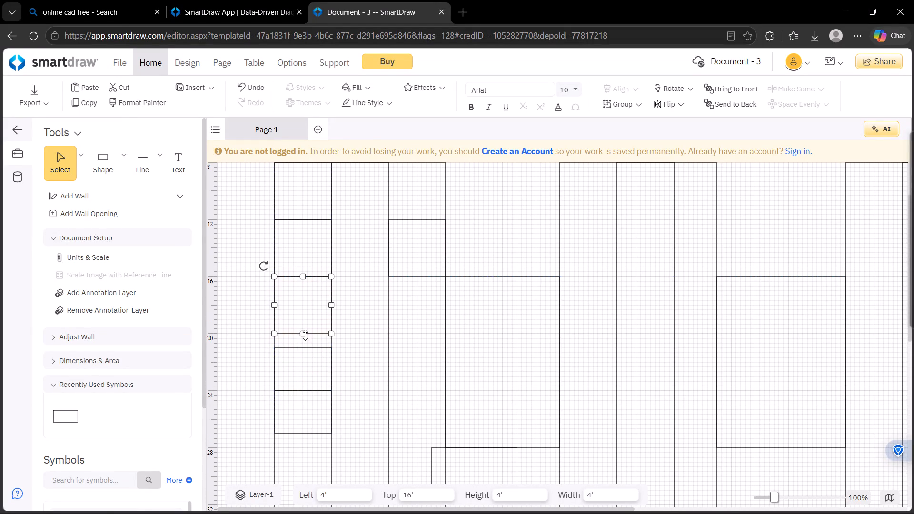
# Extend the left column's fourth cell upward to top 20', making it 4' high.
pyautogui.click(297, 349)
pyautogui.moveTo(301, 348); pyautogui.dragTo(306, 338)
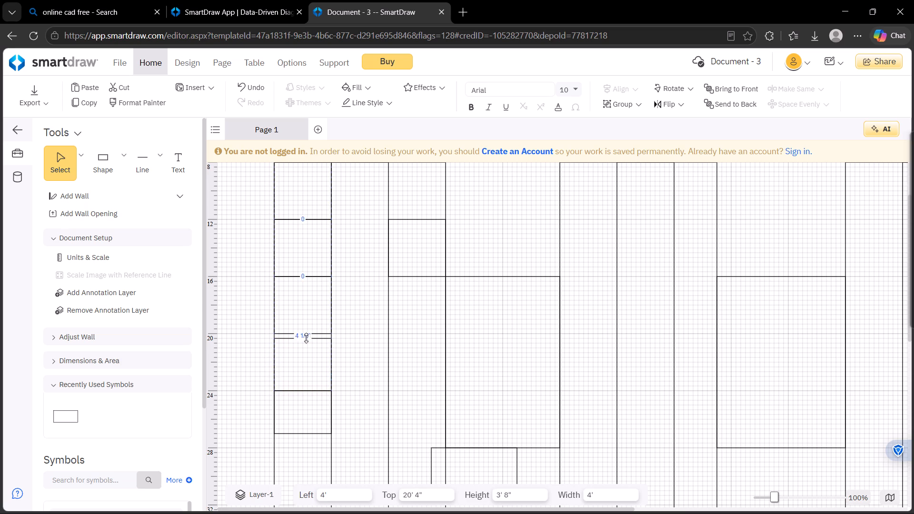
pyautogui.moveTo(306, 338); pyautogui.dragTo(307, 335)
# Resize the lowest cell of the left column to 4' high, spanning from 24' to 28'.
pyautogui.scroll(-2, 317, 315)
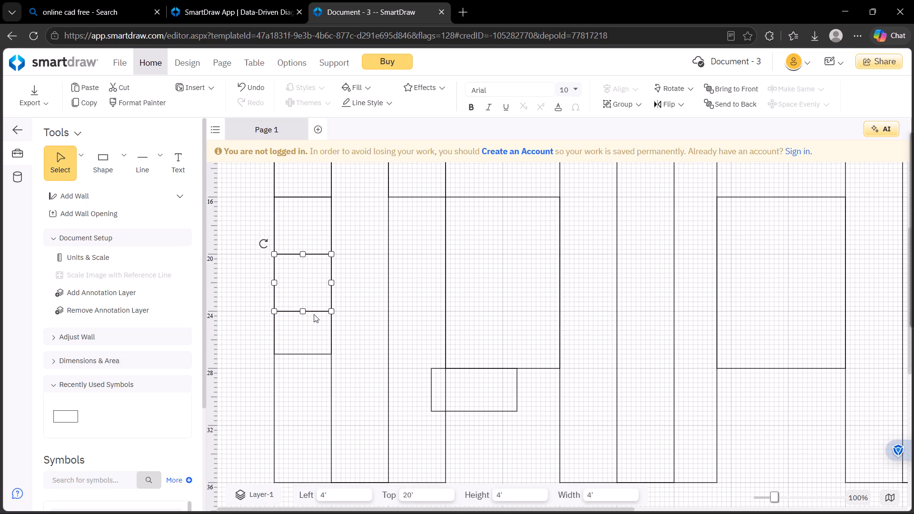
pyautogui.moveTo(303, 354); pyautogui.dragTo(303, 361)
pyautogui.click(300, 361)
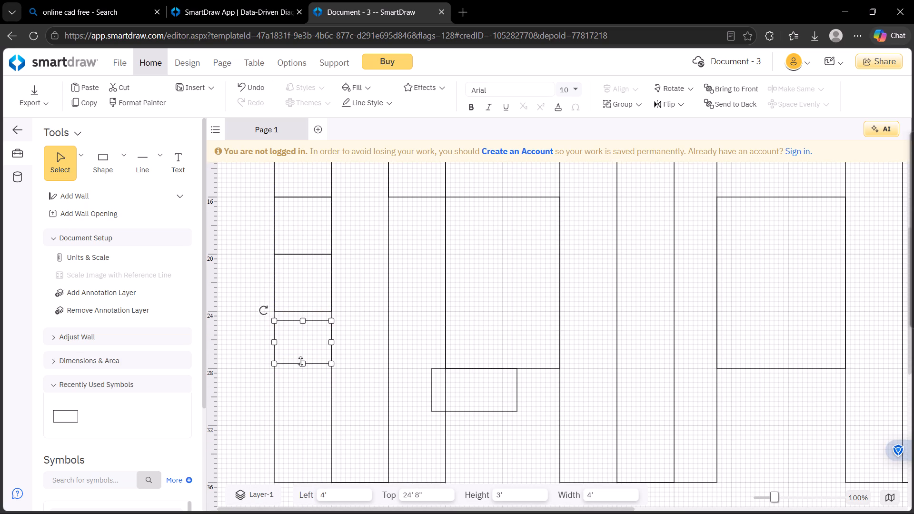
pyautogui.click(304, 363)
pyautogui.moveTo(305, 363); pyautogui.dragTo(305, 367)
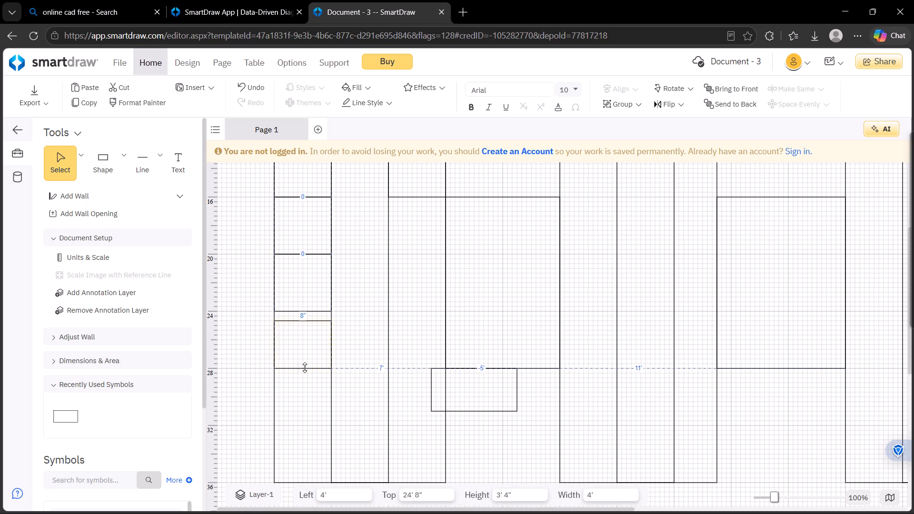
pyautogui.moveTo(305, 367); pyautogui.dragTo(305, 368)
pyautogui.moveTo(302, 322); pyautogui.dragTo(305, 317)
pyautogui.moveTo(305, 317); pyautogui.dragTo(307, 310)
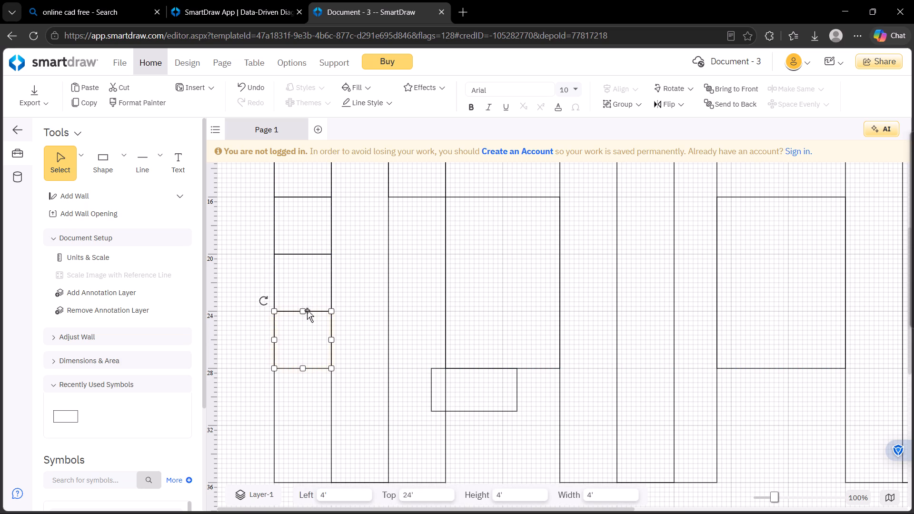
# Move the loose 6' wide rectangle beneath the left column at left 4', top 28', and resize it to 4' wide by 4' high.
pyautogui.moveTo(430, 385); pyautogui.dragTo(271, 390)
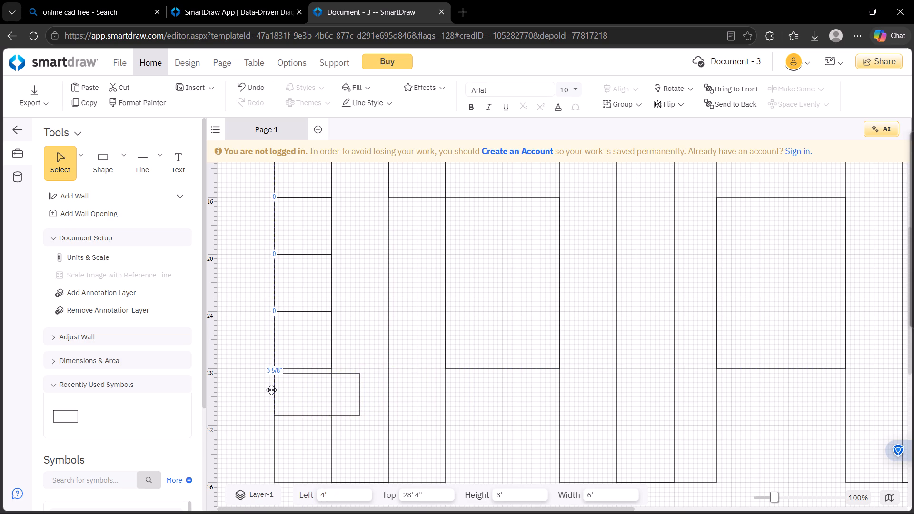
pyautogui.moveTo(271, 390); pyautogui.dragTo(273, 387)
pyautogui.scroll(-2, 282, 379)
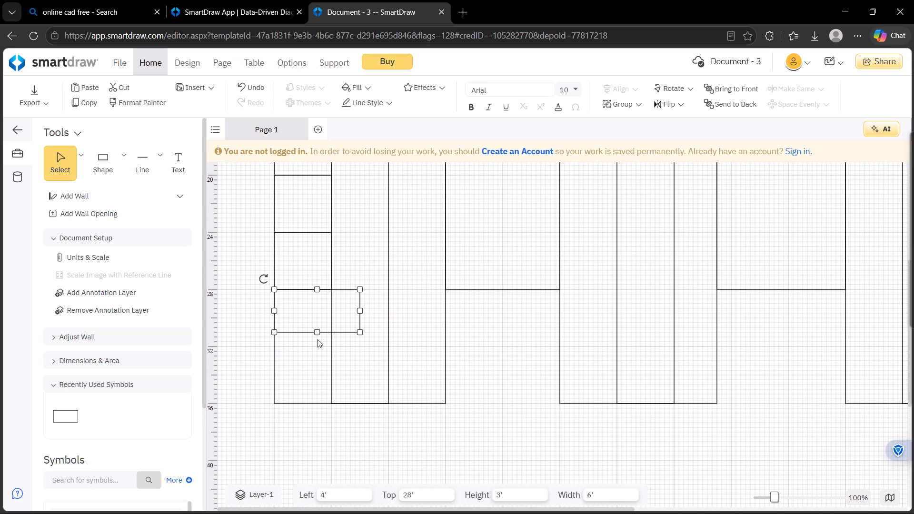
pyautogui.moveTo(318, 334); pyautogui.dragTo(319, 348)
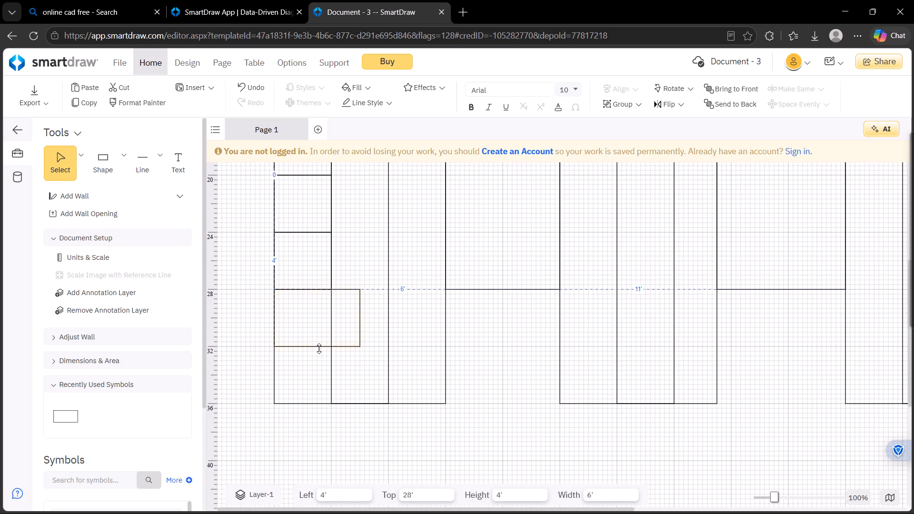
pyautogui.moveTo(319, 348); pyautogui.dragTo(319, 350)
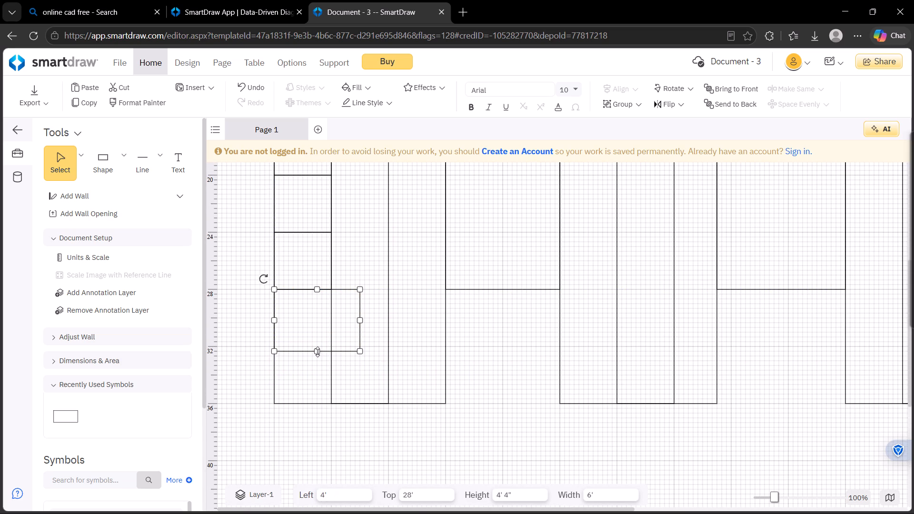
pyautogui.click(318, 352)
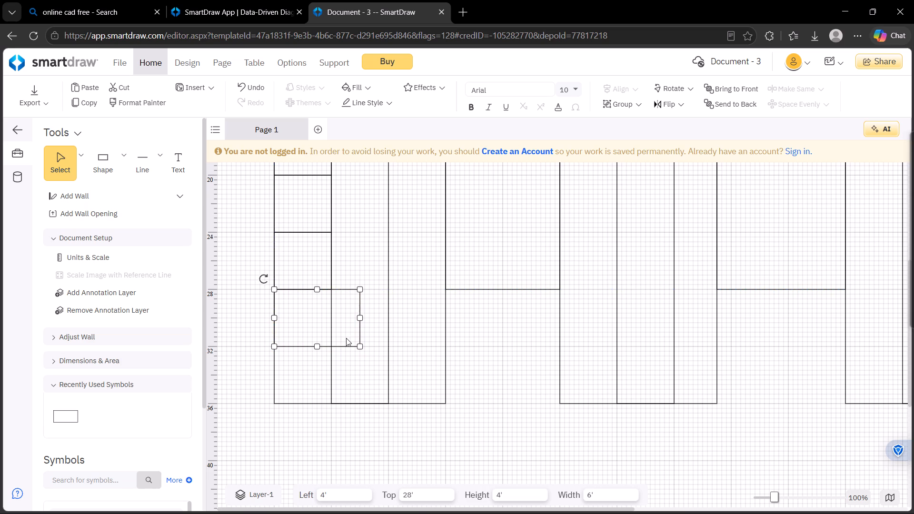
pyautogui.moveTo(360, 318); pyautogui.dragTo(332, 318)
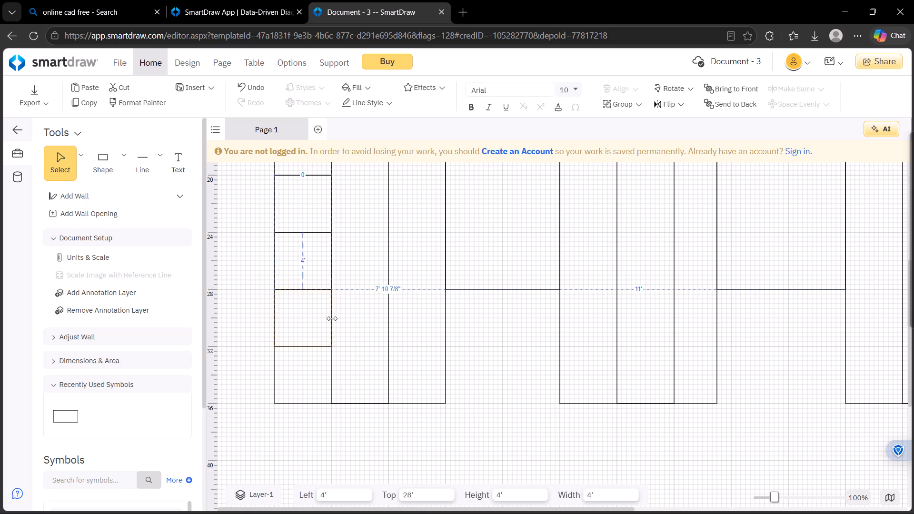
pyautogui.moveTo(332, 318); pyautogui.dragTo(331, 318)
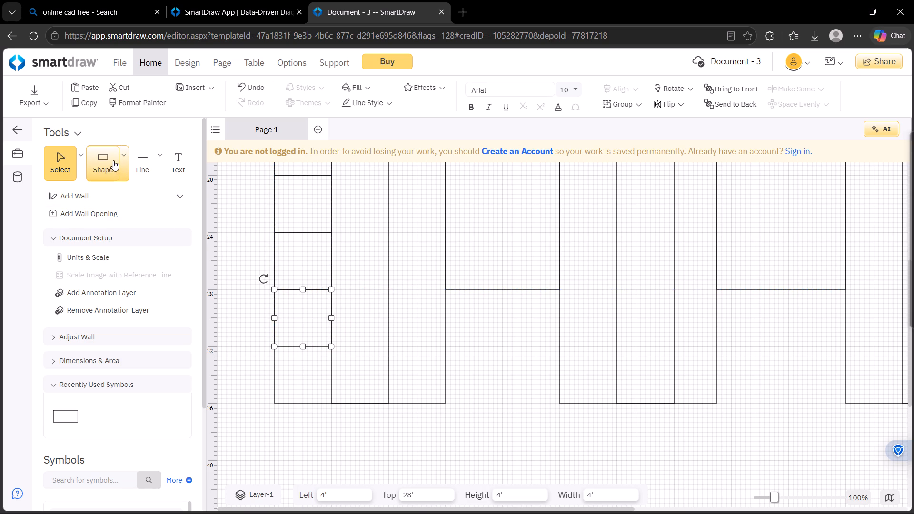
# Add a rectangle at left 4', top 32' as the left column's bottom cell and size it 4' wide by 4' high.
pyautogui.moveTo(109, 162); pyautogui.dragTo(315, 365)
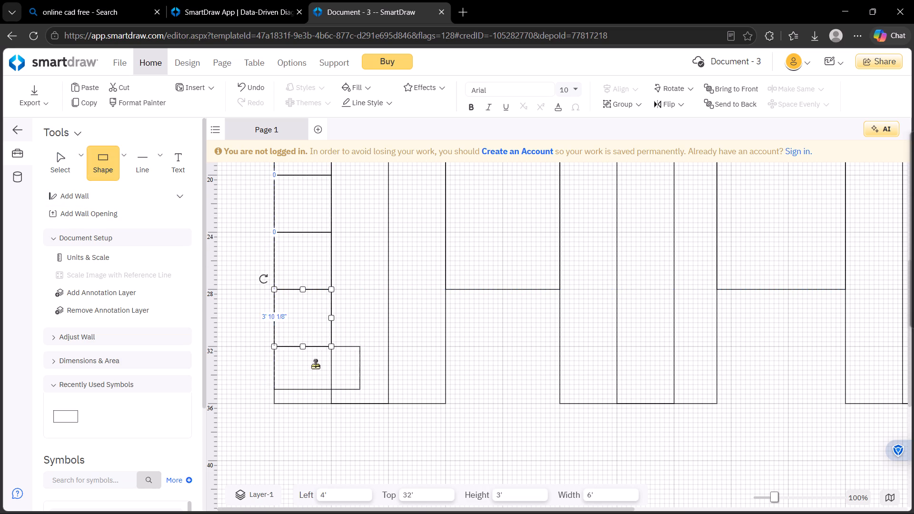
pyautogui.moveTo(315, 365); pyautogui.dragTo(319, 369)
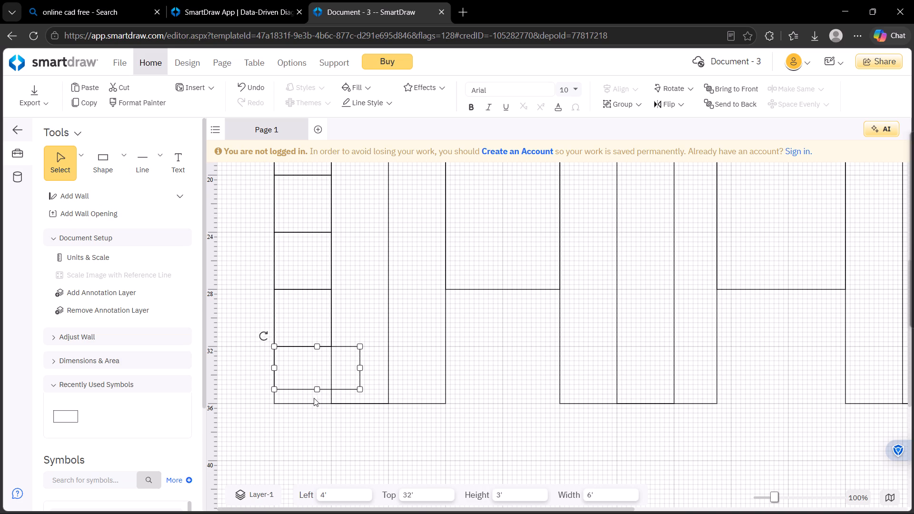
pyautogui.moveTo(318, 389); pyautogui.dragTo(320, 404)
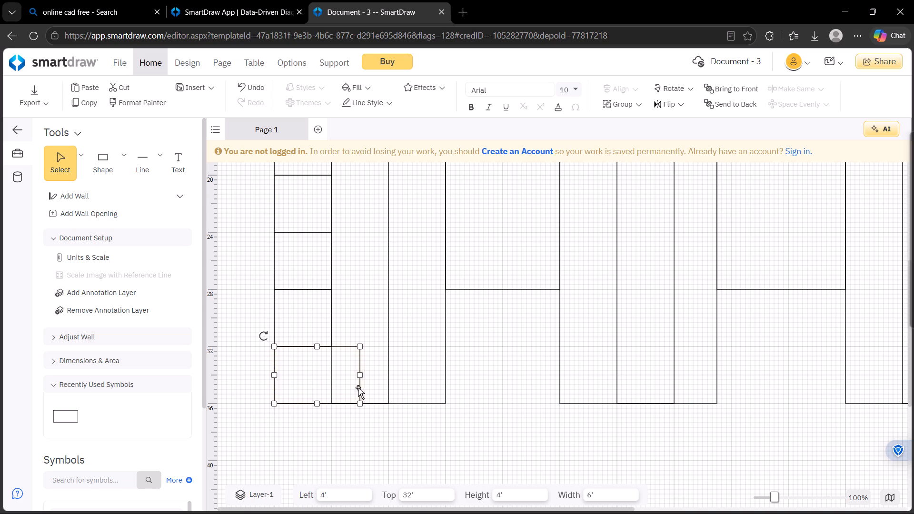
pyautogui.moveTo(359, 376); pyautogui.dragTo(330, 379)
pyautogui.click(359, 342)
# Expand the Doors & Windows symbol category.
pyautogui.scroll(-1, 135, 221)
pyautogui.scroll(-7, 126, 365)
pyautogui.scroll(2, 131, 363)
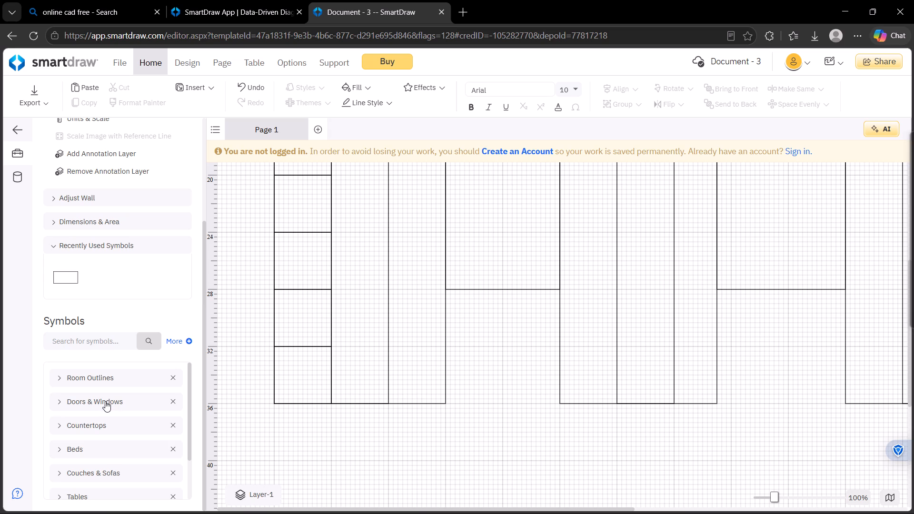
pyautogui.click(105, 401)
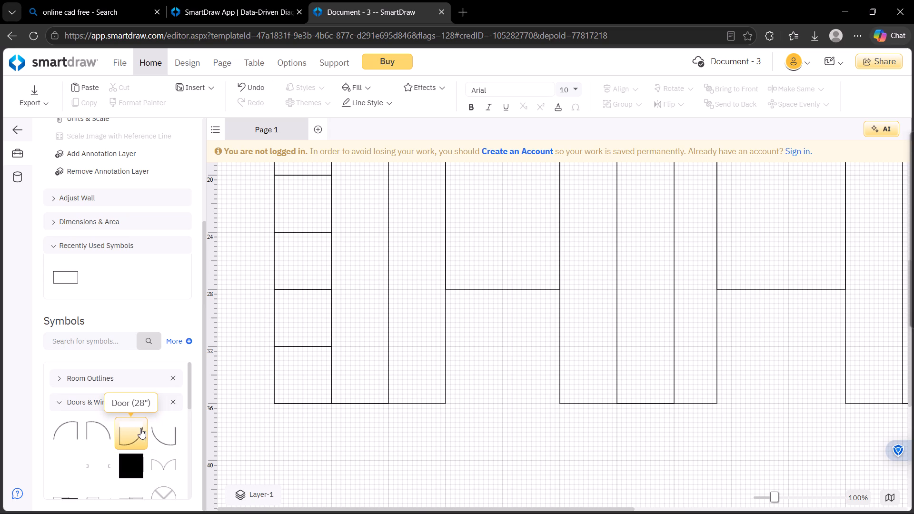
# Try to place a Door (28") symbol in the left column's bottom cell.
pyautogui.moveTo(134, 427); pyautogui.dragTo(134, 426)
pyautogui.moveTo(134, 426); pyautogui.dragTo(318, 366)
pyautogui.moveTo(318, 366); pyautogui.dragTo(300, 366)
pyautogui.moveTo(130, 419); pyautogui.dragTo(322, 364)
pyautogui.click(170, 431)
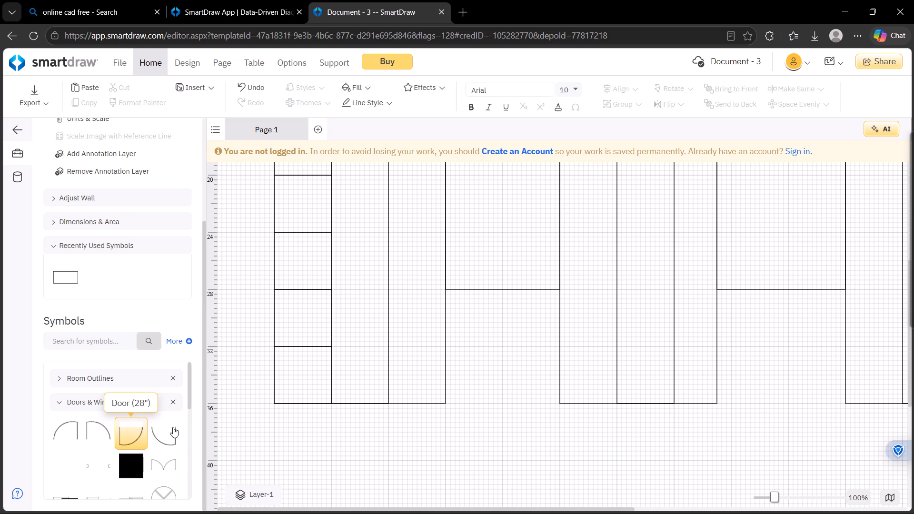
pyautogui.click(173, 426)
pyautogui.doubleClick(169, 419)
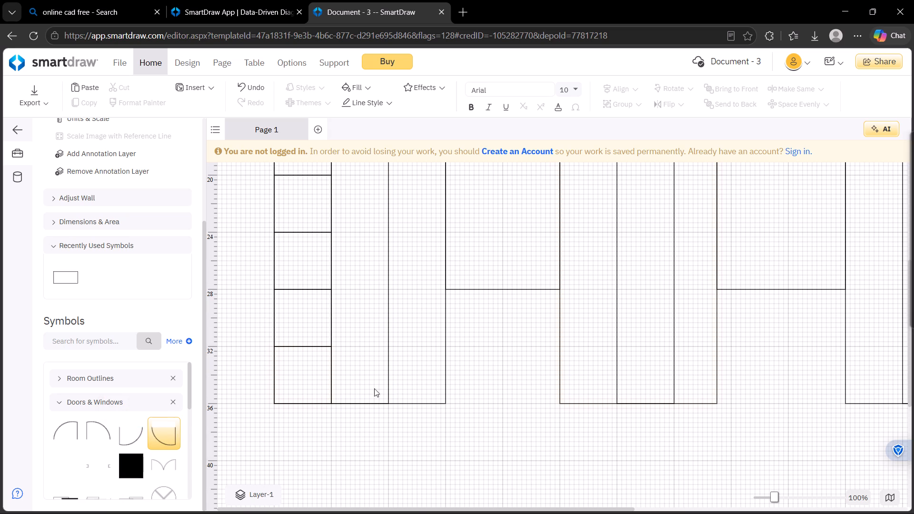
# Add a rectangle at left 12', top 32', at the foot of the neighbouring strip, and size it 4' wide by 4' high.
pyautogui.moveTo(78, 283); pyautogui.dragTo(90, 282)
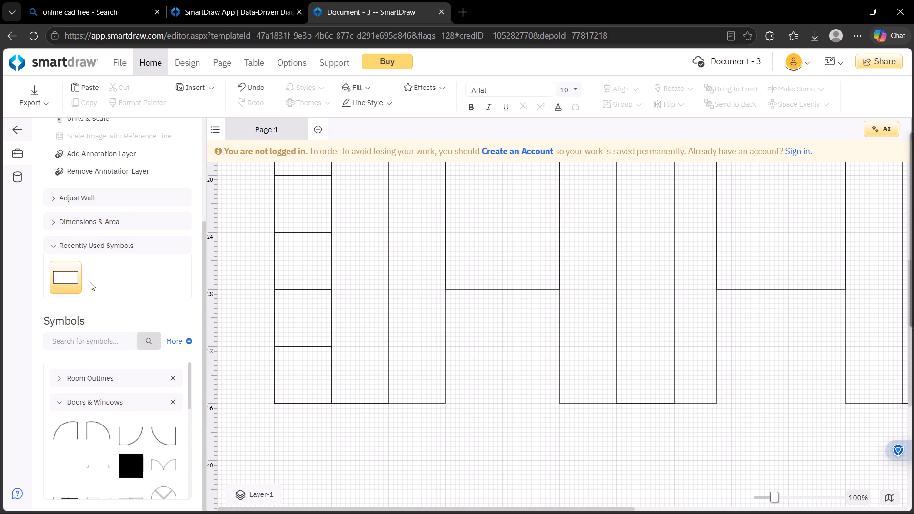
pyautogui.moveTo(90, 282); pyautogui.dragTo(430, 364)
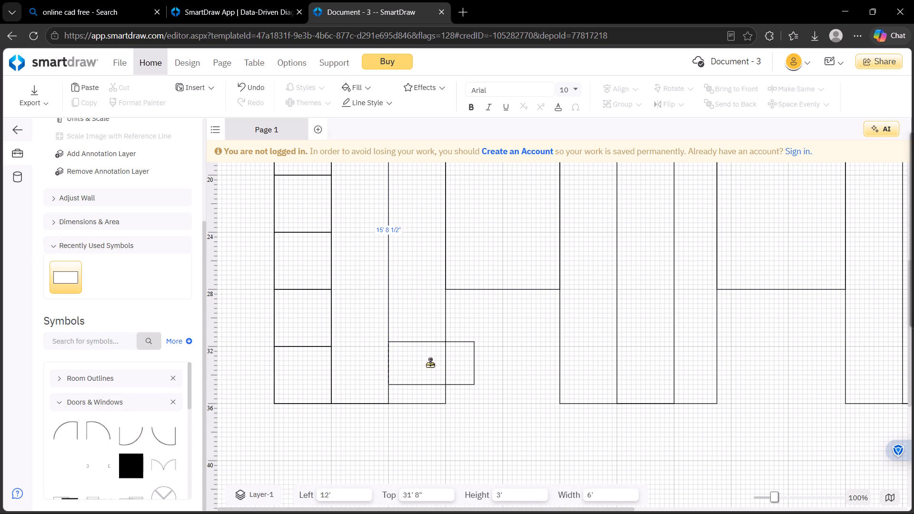
pyautogui.moveTo(430, 364); pyautogui.dragTo(432, 371)
pyautogui.moveTo(433, 395); pyautogui.dragTo(434, 403)
pyautogui.moveTo(475, 377); pyautogui.dragTo(462, 380)
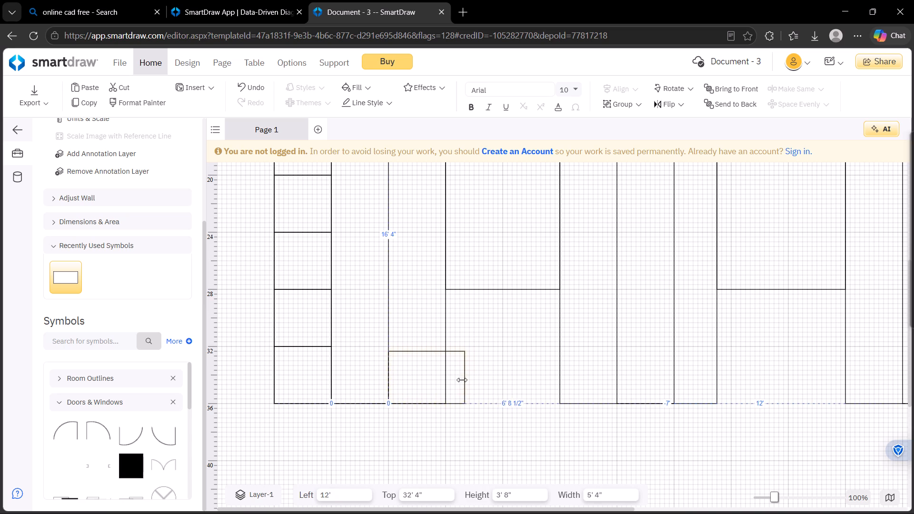
pyautogui.moveTo(462, 380); pyautogui.dragTo(446, 380)
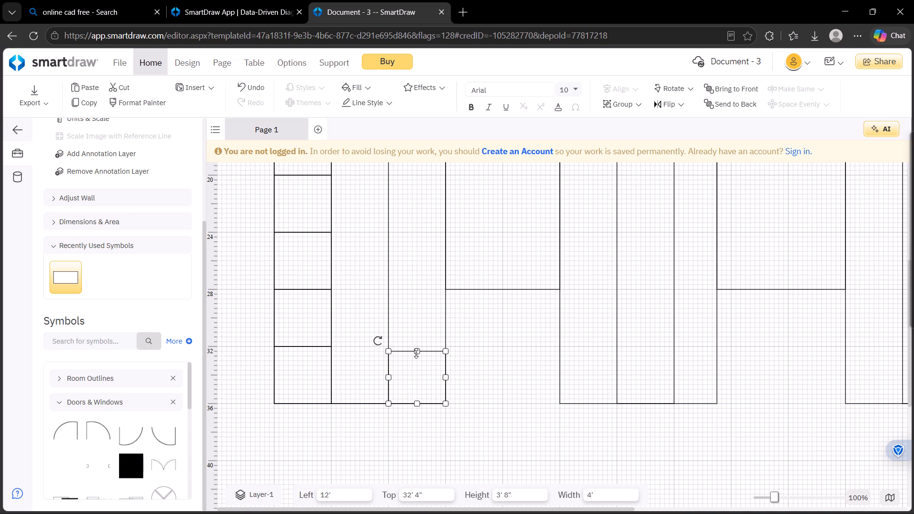
pyautogui.click(416, 353)
pyautogui.click(417, 348)
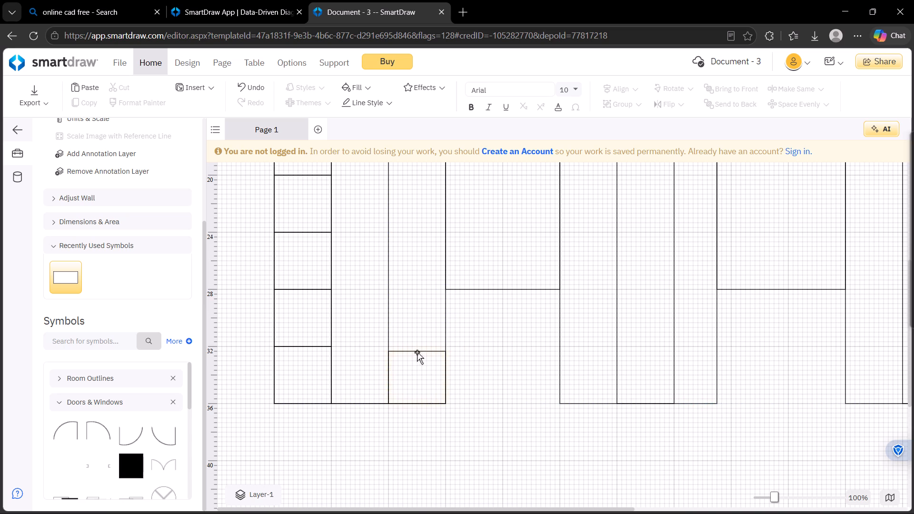
pyautogui.click(417, 352)
pyautogui.moveTo(417, 352); pyautogui.dragTo(417, 346)
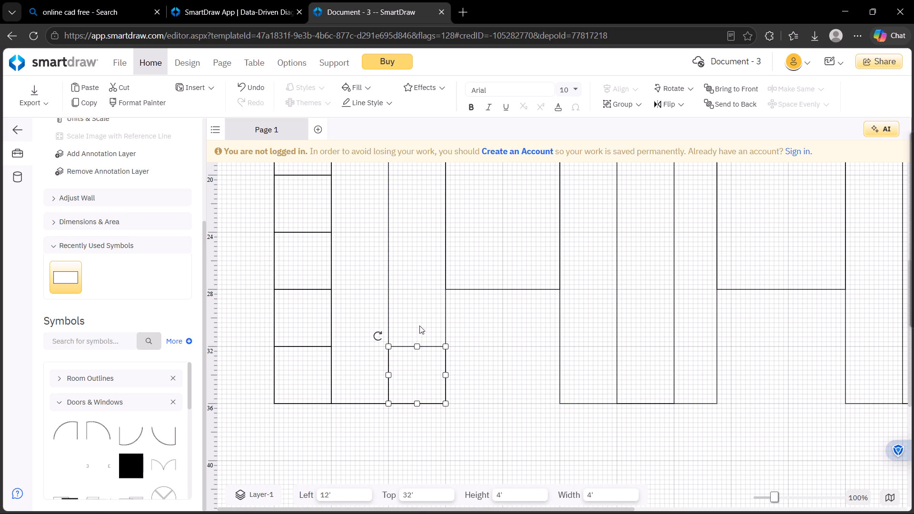
pyautogui.click(421, 319)
# Place a Door (28") between the two bottom cells, rotate it so its opening faces right, and resize it to 20".
pyautogui.moveTo(137, 429); pyautogui.dragTo(296, 384)
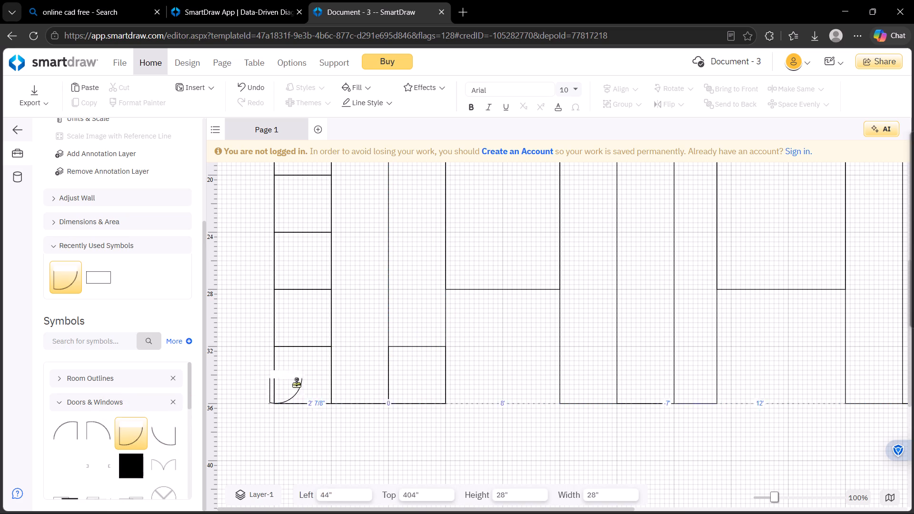
pyautogui.moveTo(296, 384); pyautogui.dragTo(358, 371)
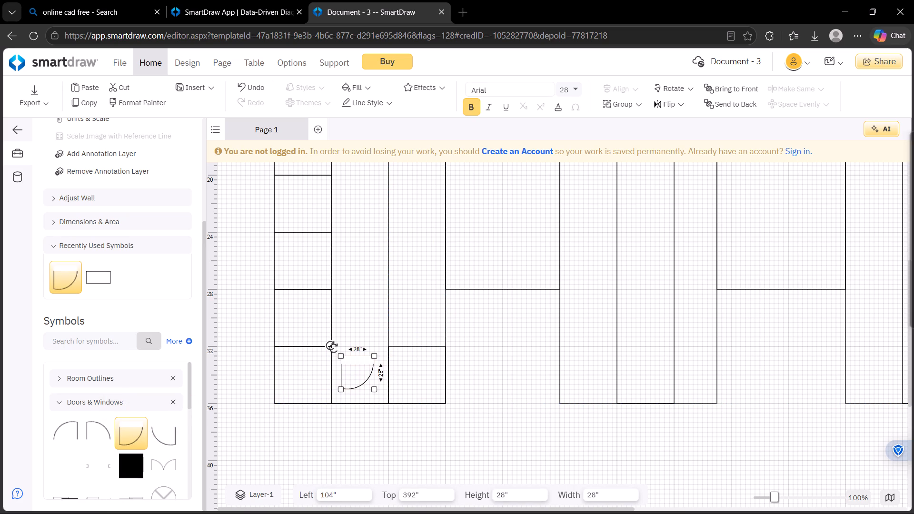
pyautogui.moveTo(332, 344); pyautogui.dragTo(378, 359)
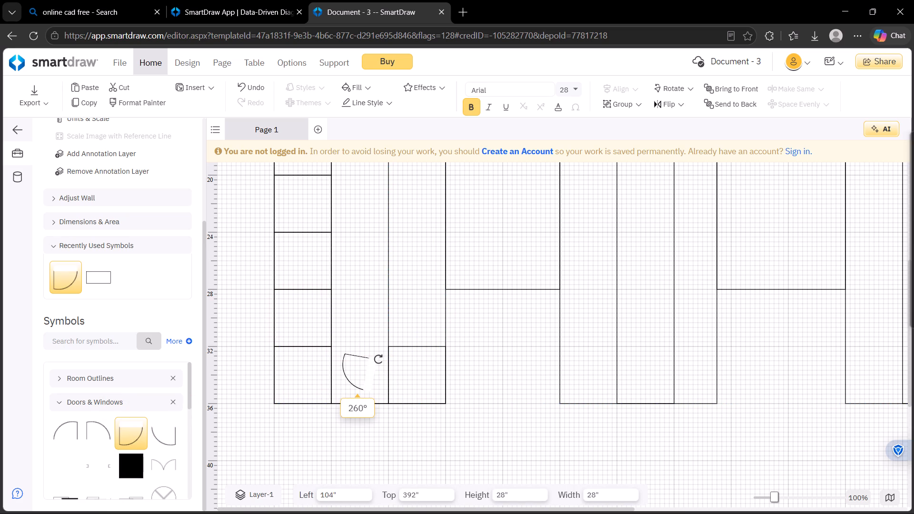
pyautogui.moveTo(378, 359); pyautogui.dragTo(380, 353)
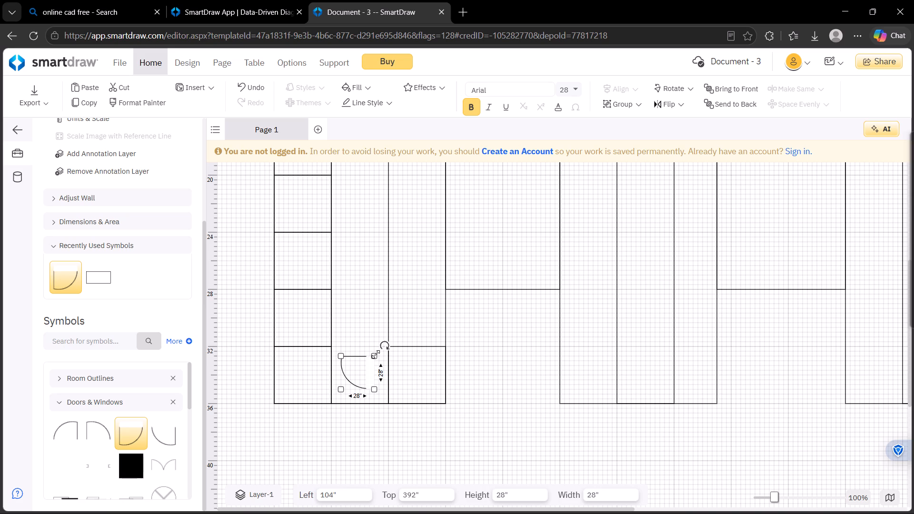
pyautogui.moveTo(376, 356); pyautogui.dragTo(365, 365)
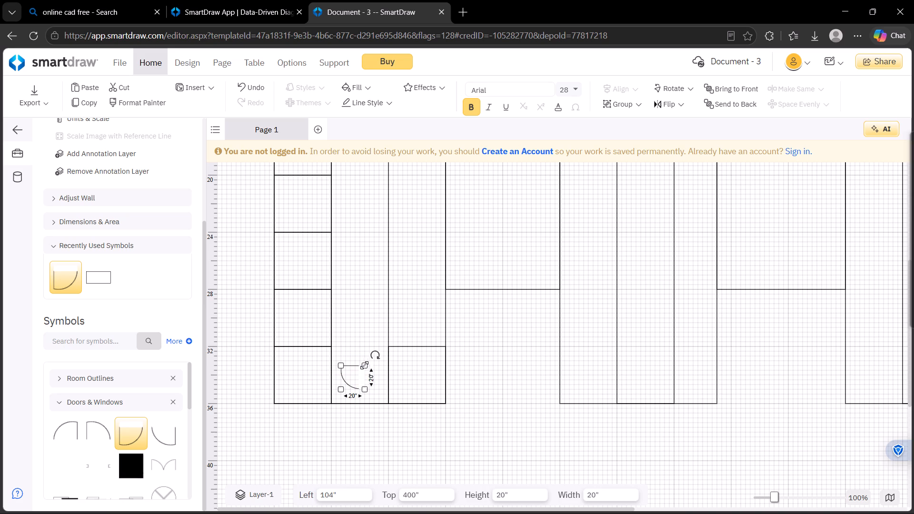
# Move the 20" door onto the right wall of the left column's bottom cell, against its upper corner.
pyautogui.moveTo(361, 379); pyautogui.dragTo(329, 373)
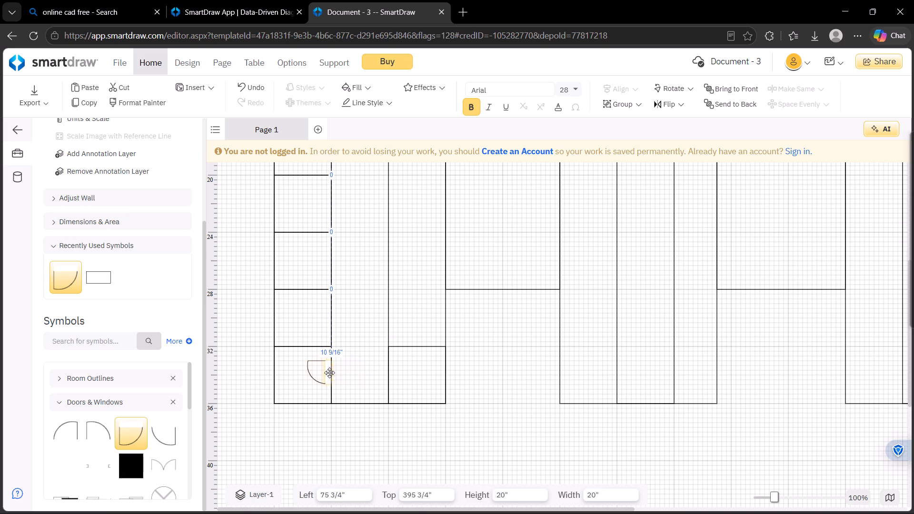
pyautogui.moveTo(329, 373); pyautogui.dragTo(329, 372)
pyautogui.moveTo(329, 372); pyautogui.dragTo(329, 374)
pyautogui.moveTo(329, 374); pyautogui.dragTo(332, 371)
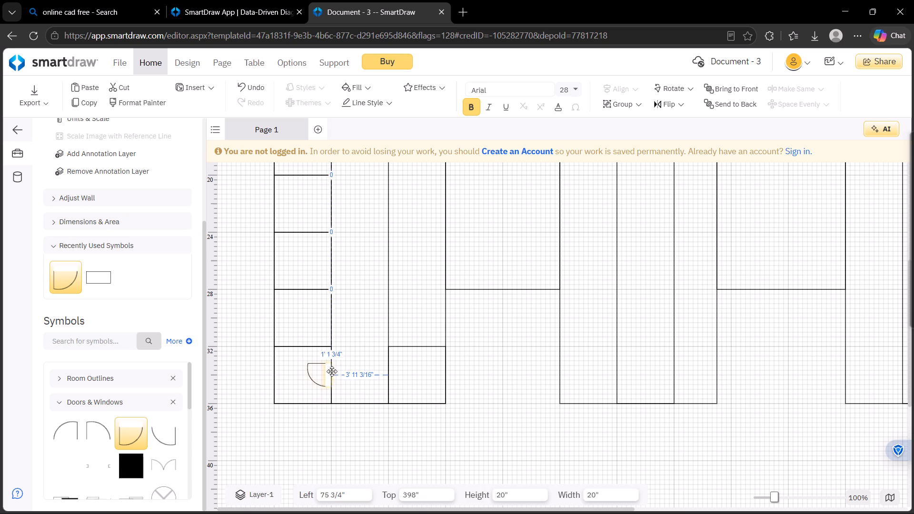
pyautogui.moveTo(332, 371); pyautogui.dragTo(332, 360)
pyautogui.click(368, 354)
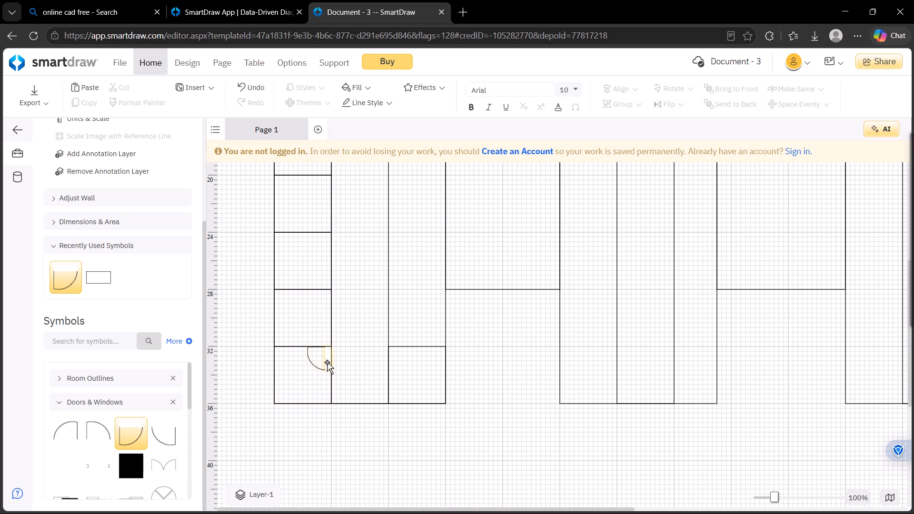
pyautogui.moveTo(327, 362); pyautogui.dragTo(331, 362)
pyautogui.click(366, 325)
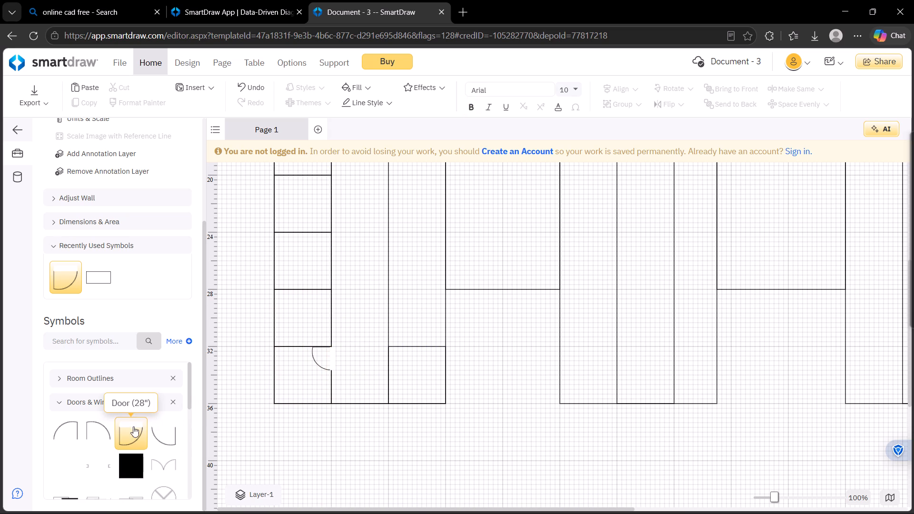
# Place a second Door (28") in the new 4' square cell, rotate it, and fit it on the left wall at the lower corner.
pyautogui.moveTo(133, 421); pyautogui.dragTo(415, 369)
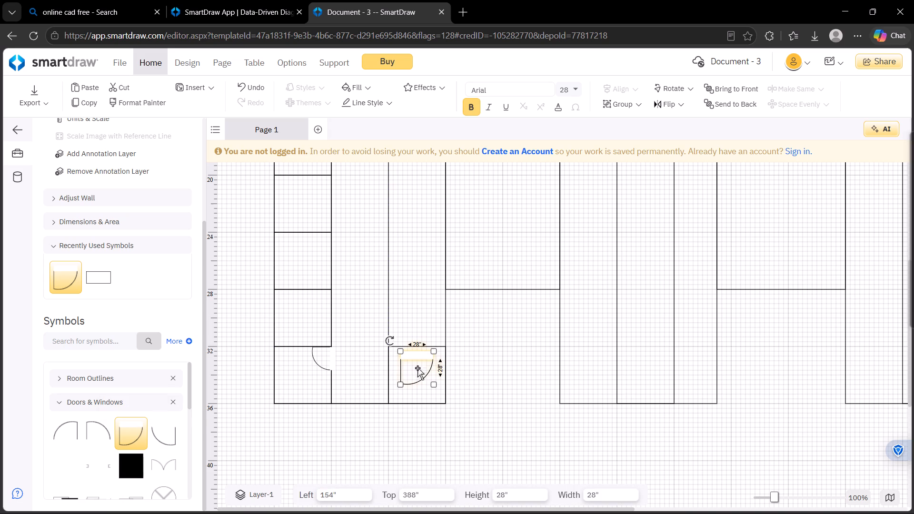
pyautogui.moveTo(390, 340); pyautogui.dragTo(380, 384)
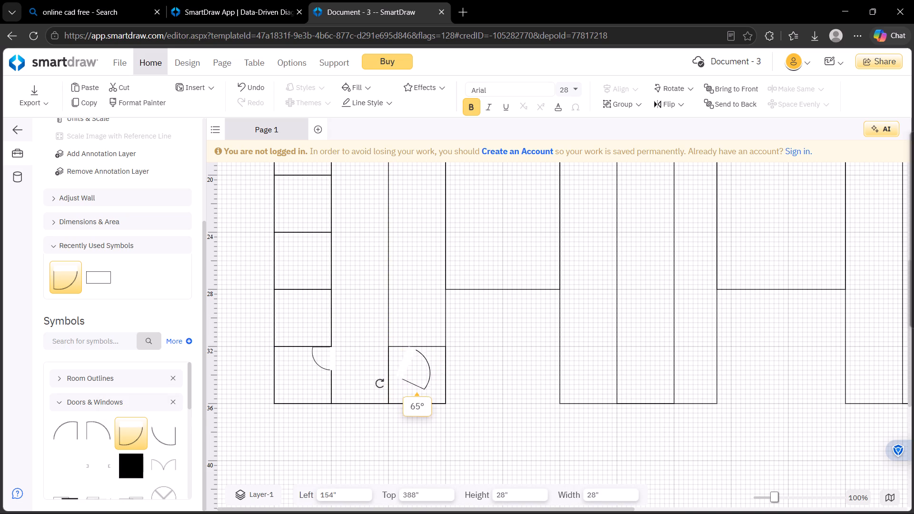
pyautogui.moveTo(380, 384); pyautogui.dragTo(387, 398)
pyautogui.moveTo(404, 372); pyautogui.dragTo(388, 384)
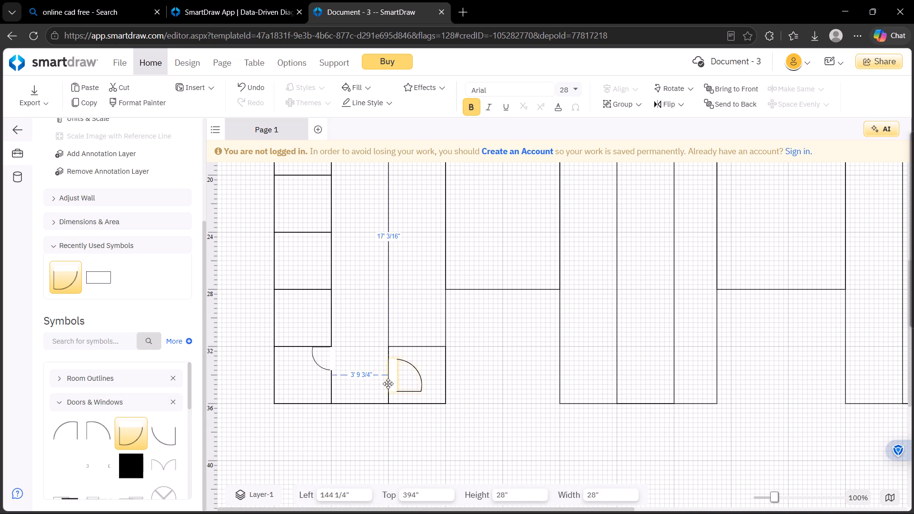
pyautogui.moveTo(388, 384); pyautogui.dragTo(387, 392)
pyautogui.click(367, 375)
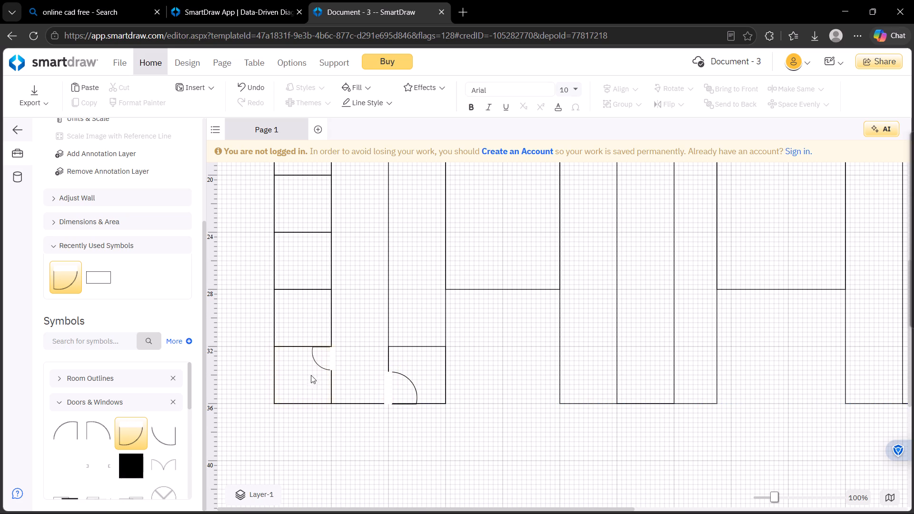
# Shrink the door in the neighbouring strip's bottom cell to about 20 3/4" and seat it on the left wall at the lower corner.
pyautogui.click(410, 380)
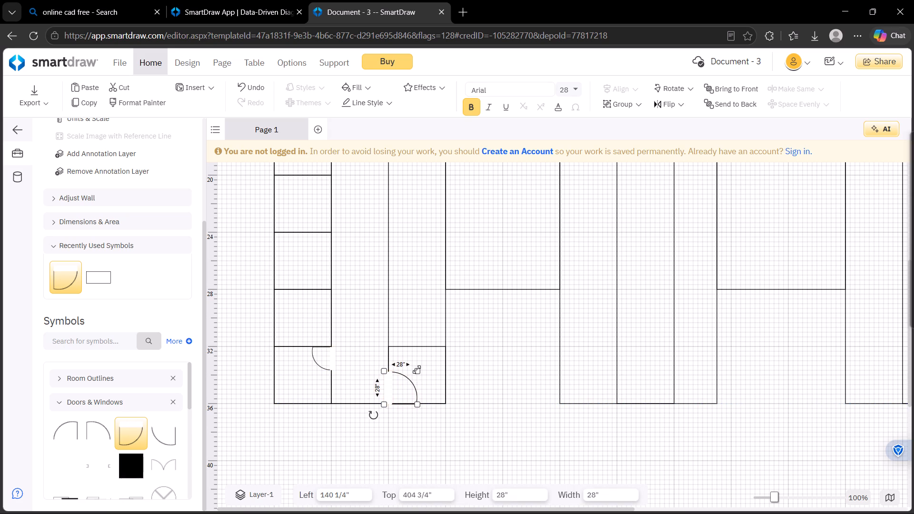
pyautogui.moveTo(417, 368); pyautogui.dragTo(409, 375)
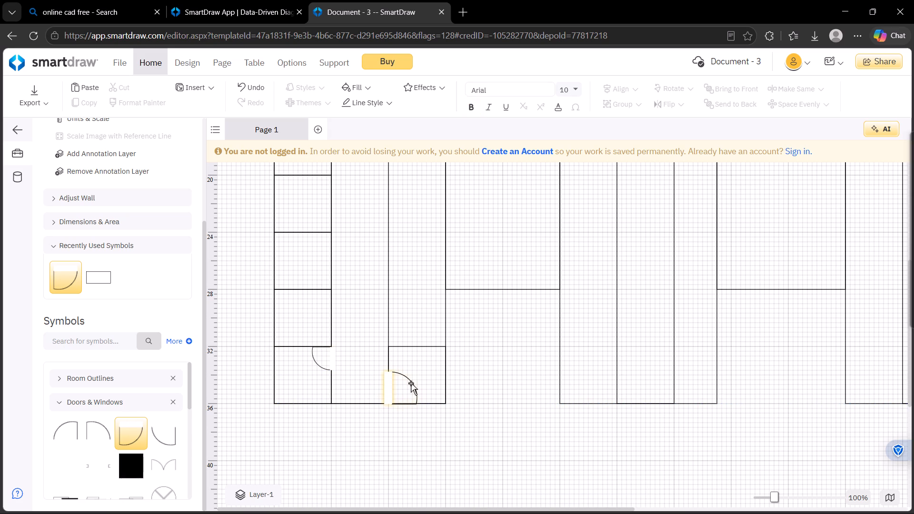
pyautogui.click(411, 383)
pyautogui.moveTo(418, 371); pyautogui.dragTo(417, 377)
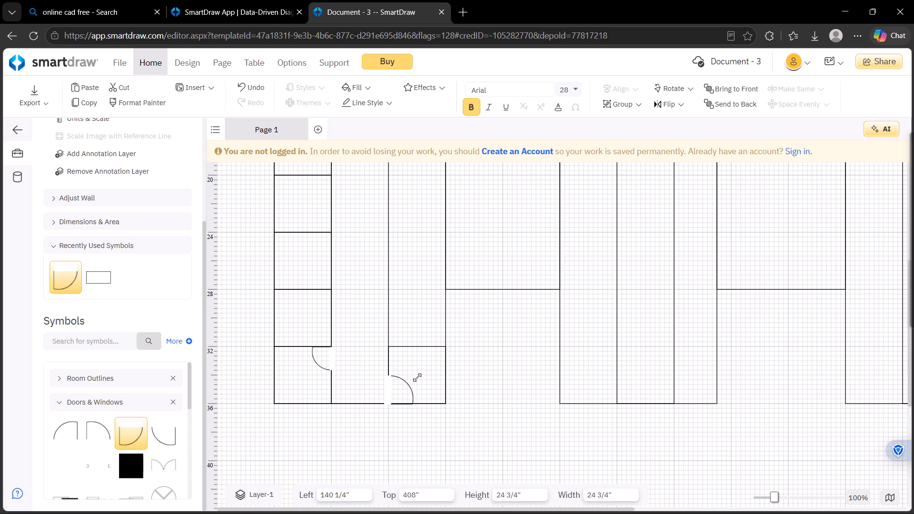
pyautogui.moveTo(417, 377); pyautogui.dragTo(417, 378)
pyautogui.click(386, 397)
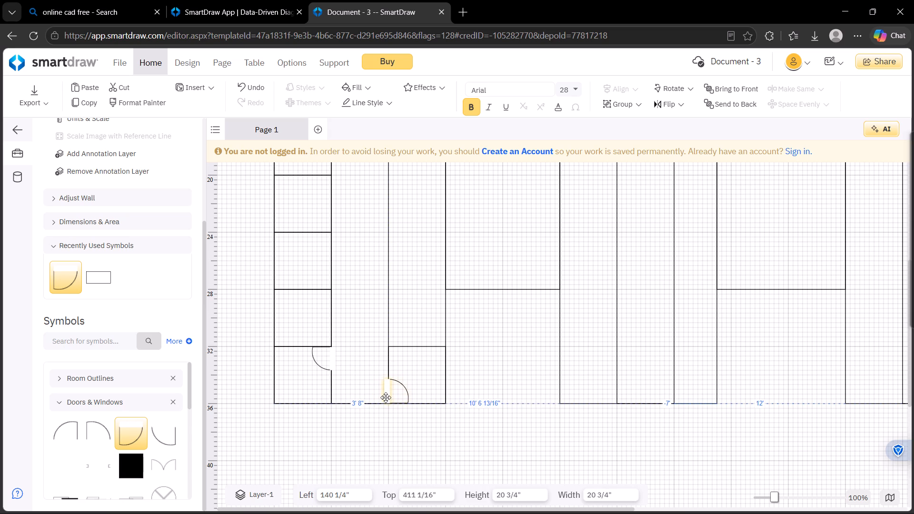
pyautogui.click(419, 363)
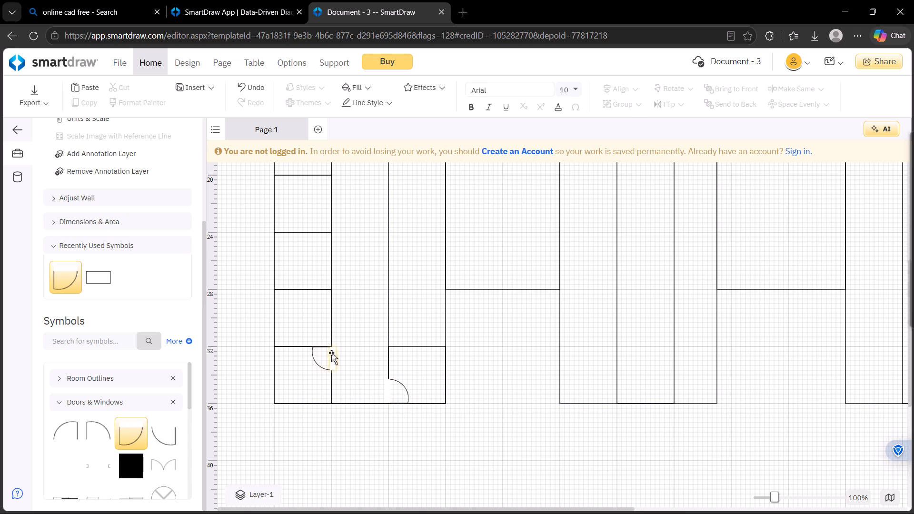
# Place a Door (28") for the left column's second cell from the bottom, rotate and shrink it, and fit it on the right wall's upper corner.
pyautogui.moveTo(134, 421); pyautogui.dragTo(241, 357)
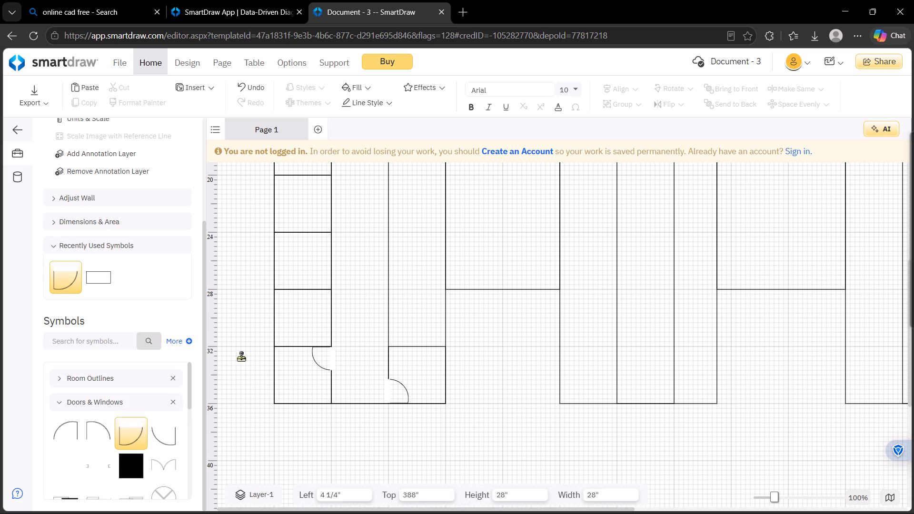
pyautogui.moveTo(241, 357); pyautogui.dragTo(361, 309)
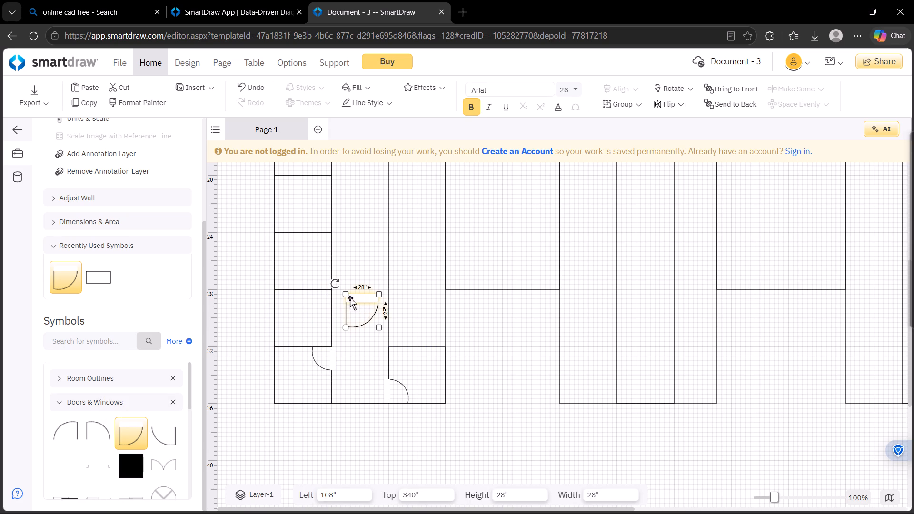
pyautogui.moveTo(335, 284); pyautogui.dragTo(371, 279)
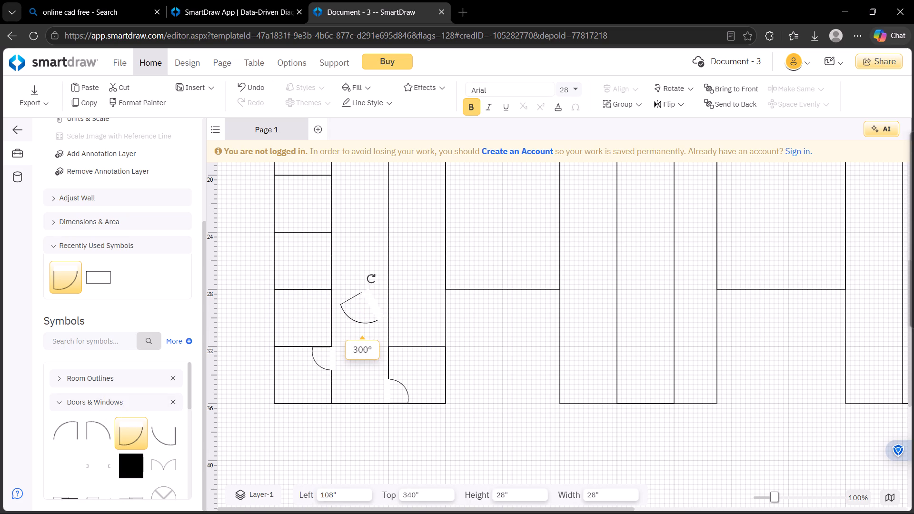
pyautogui.moveTo(371, 279); pyautogui.dragTo(388, 287)
pyautogui.moveTo(375, 312); pyautogui.dragTo(348, 315)
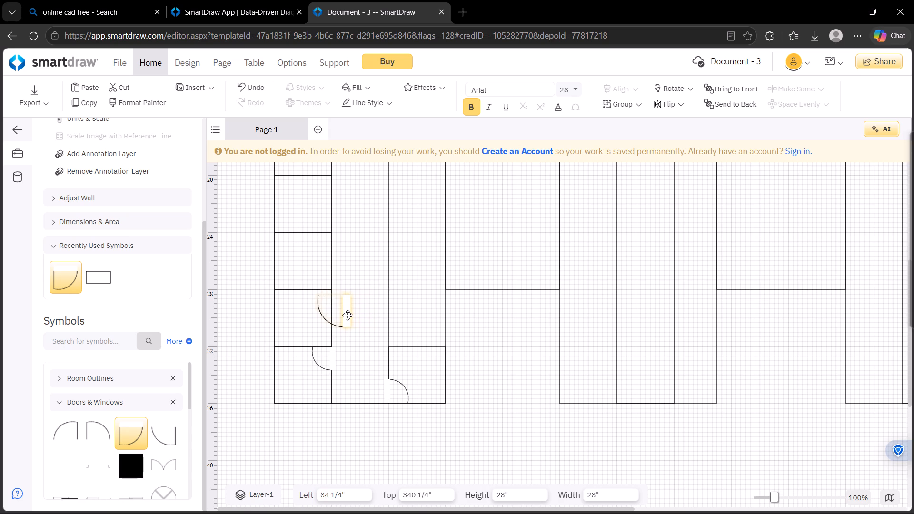
pyautogui.moveTo(348, 315); pyautogui.dragTo(369, 314)
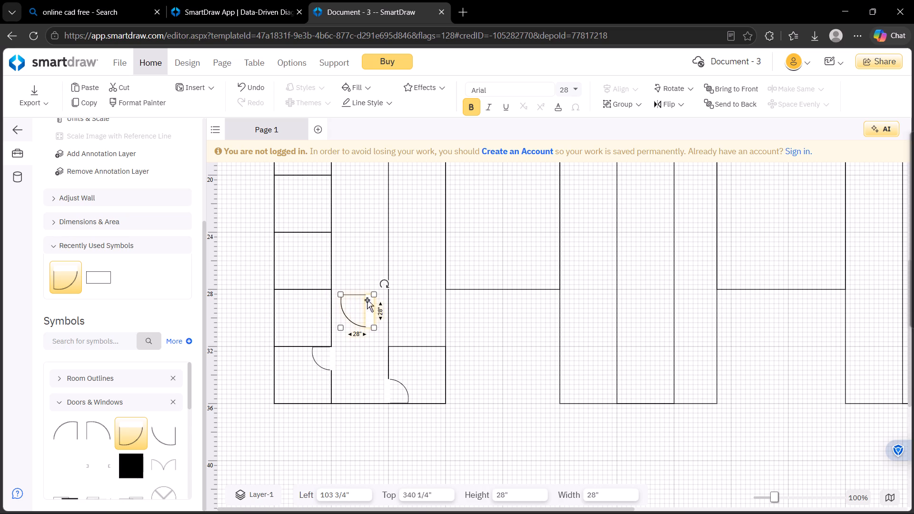
pyautogui.moveTo(338, 294); pyautogui.dragTo(348, 304)
pyautogui.moveTo(372, 317); pyautogui.dragTo(334, 305)
pyautogui.click(356, 301)
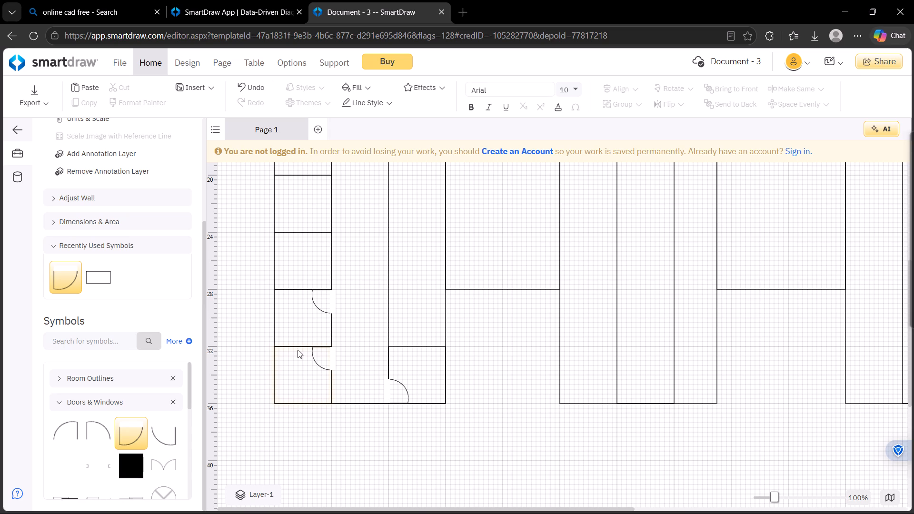
# Place a Door (28") just above the neighbouring strip's bottom cell, turn it to open from the left wall, and resize it to 19 3/4".
pyautogui.moveTo(137, 423); pyautogui.dragTo(267, 367)
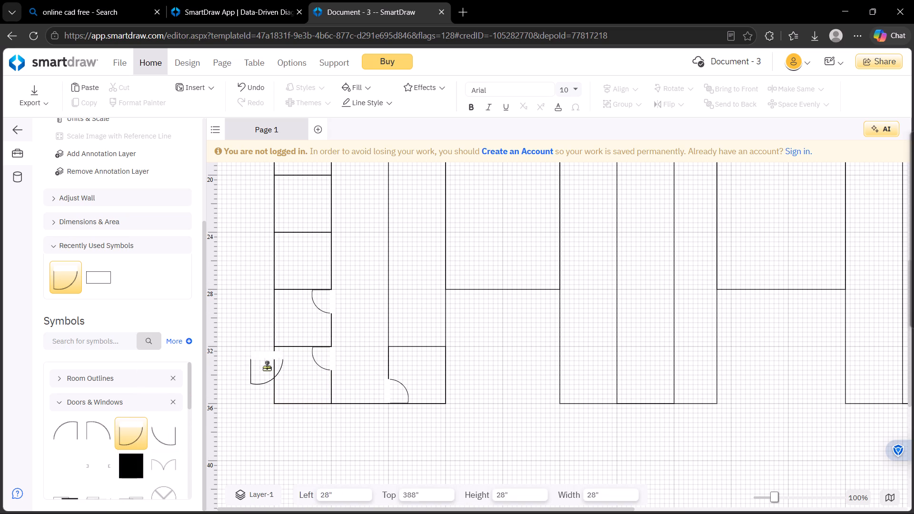
pyautogui.moveTo(267, 367); pyautogui.dragTo(427, 320)
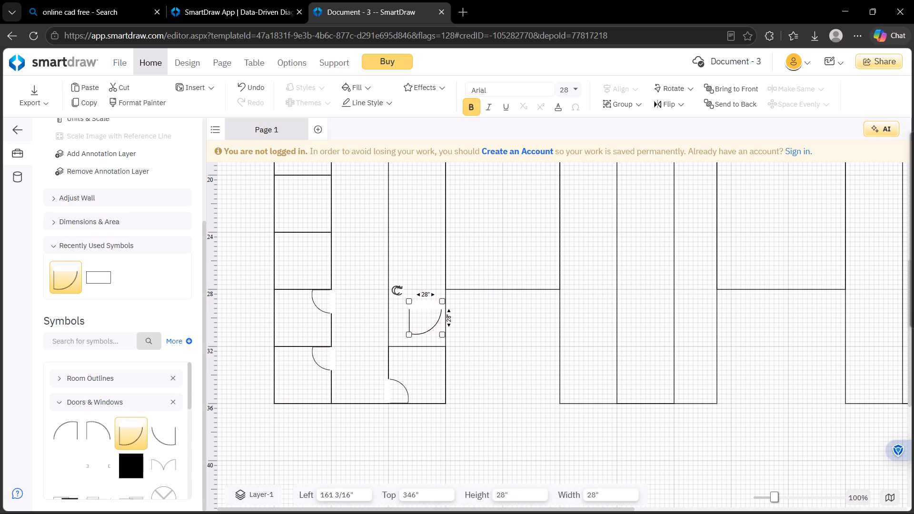
pyautogui.moveTo(398, 290); pyautogui.dragTo(401, 346)
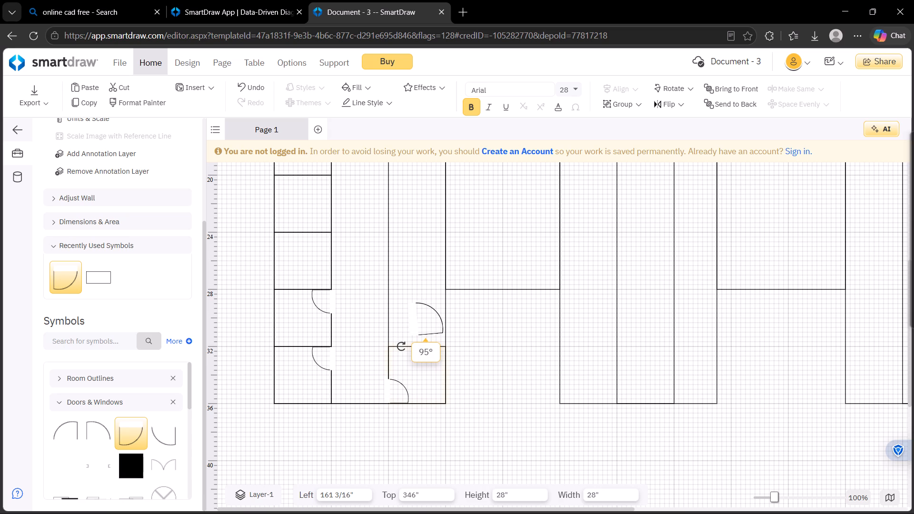
pyautogui.moveTo(401, 346); pyautogui.dragTo(398, 343)
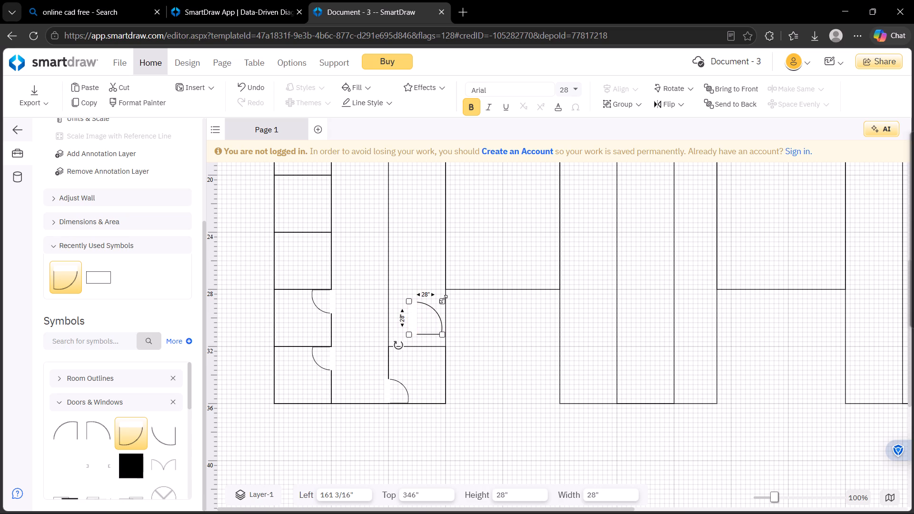
pyautogui.moveTo(443, 299); pyautogui.dragTo(432, 311)
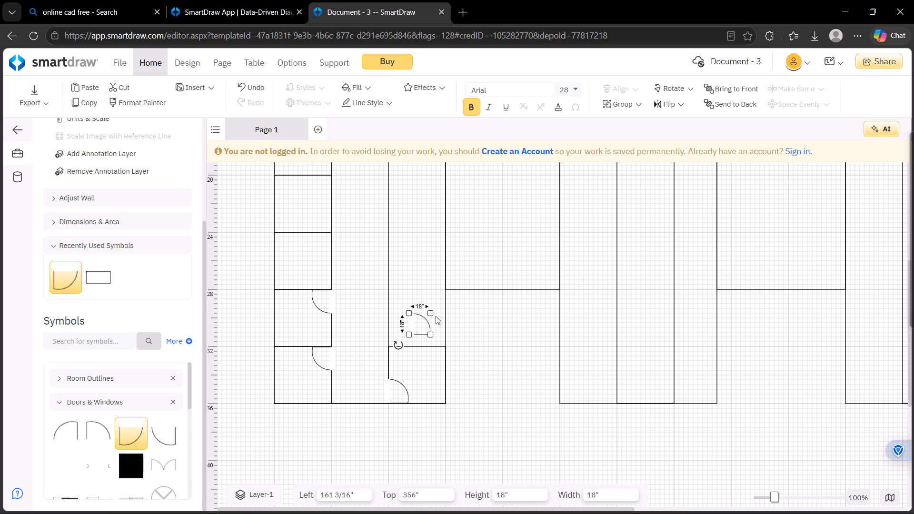
pyautogui.moveTo(410, 328); pyautogui.dragTo(394, 333)
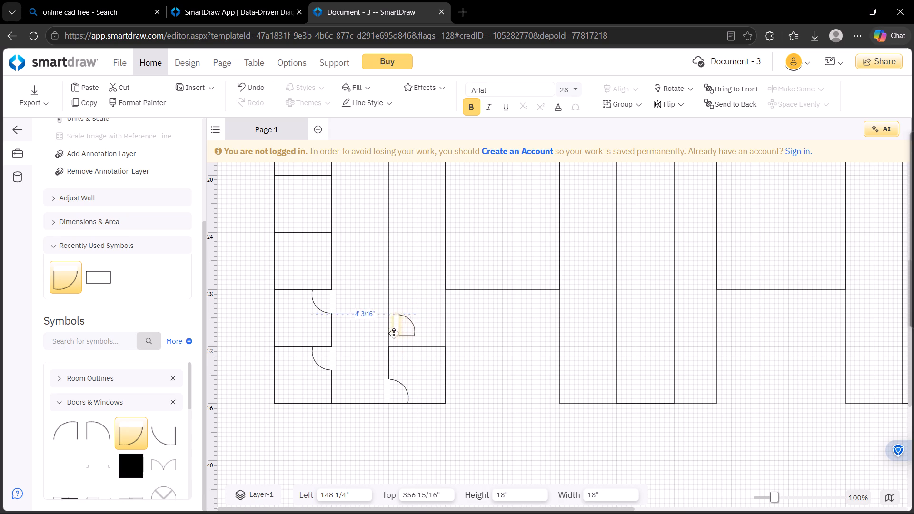
pyautogui.moveTo(394, 333); pyautogui.dragTo(389, 341)
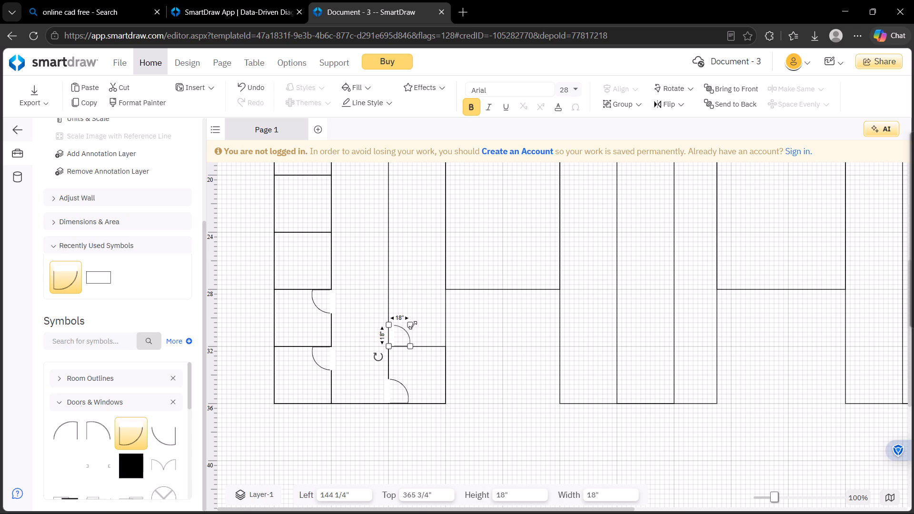
pyautogui.click(410, 326)
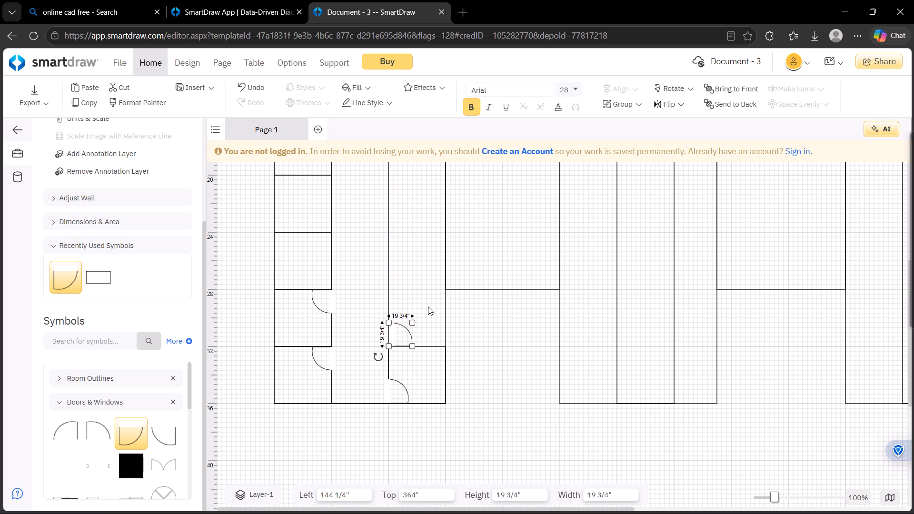
pyautogui.click(428, 306)
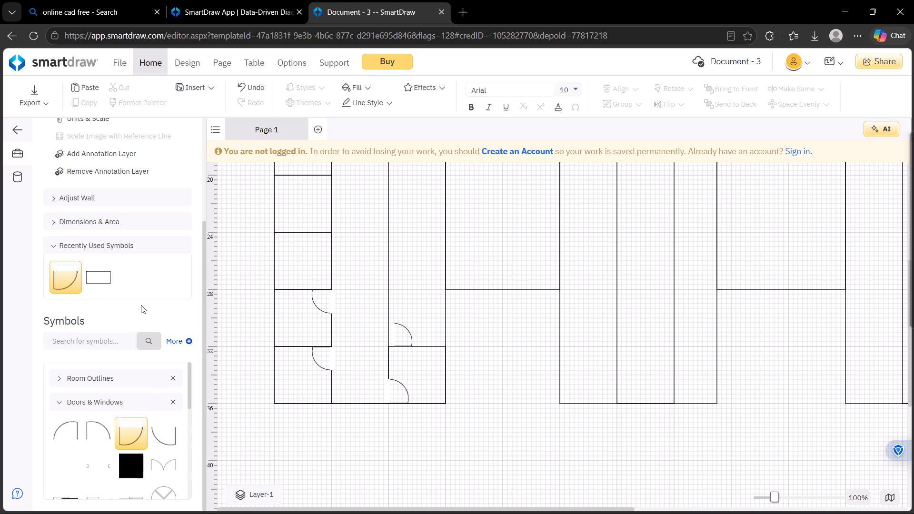
# Add a rectangle at left 12', top 24' in the neighbouring strip and size it 4' wide by 4' high.
pyautogui.moveTo(92, 272); pyautogui.dragTo(407, 267)
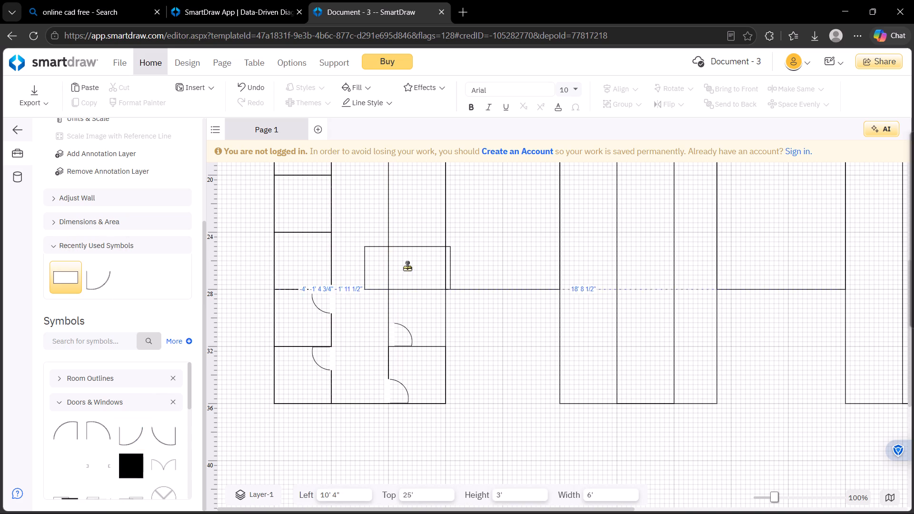
pyautogui.moveTo(407, 267); pyautogui.dragTo(432, 270)
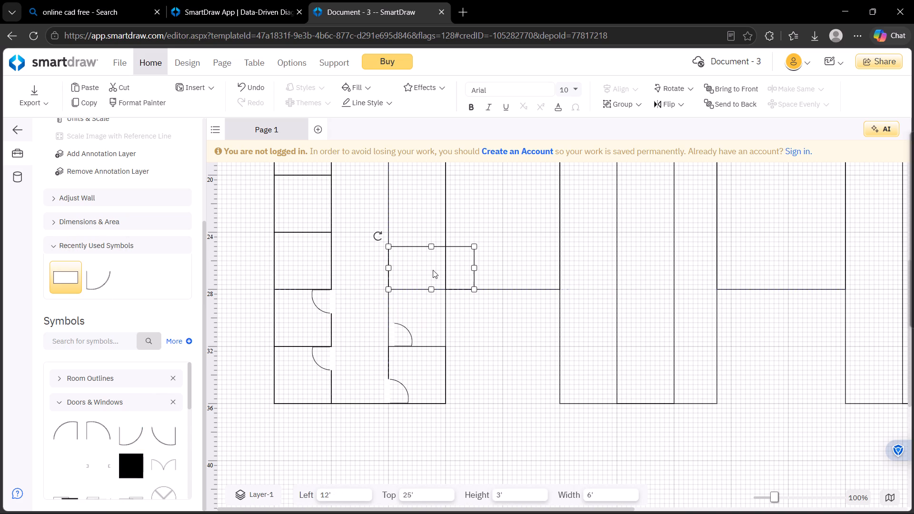
pyautogui.click(432, 242)
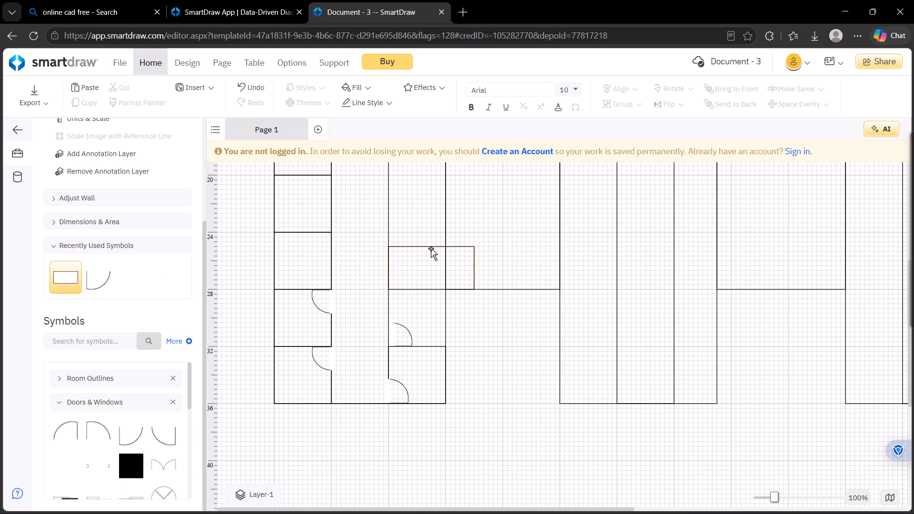
pyautogui.click(431, 248)
pyautogui.moveTo(431, 248); pyautogui.dragTo(431, 233)
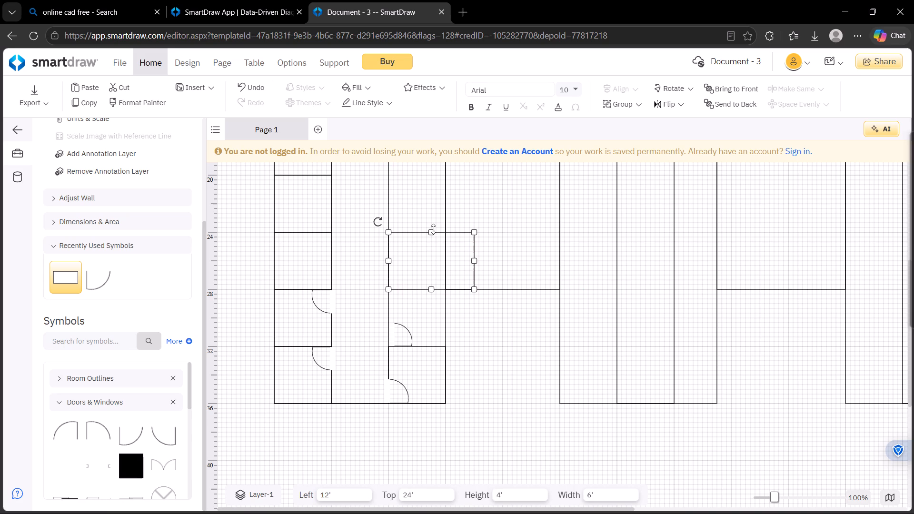
pyautogui.moveTo(476, 260); pyautogui.dragTo(448, 259)
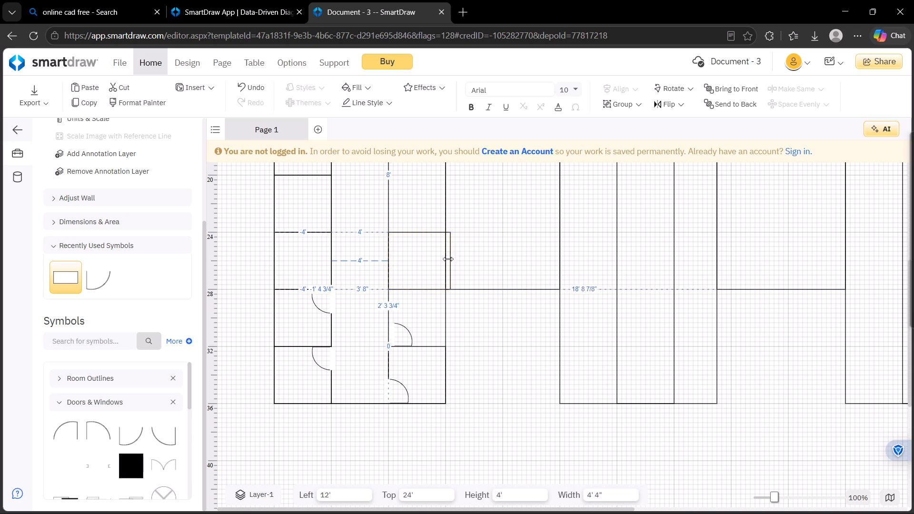
pyautogui.moveTo(448, 259); pyautogui.dragTo(446, 259)
pyautogui.scroll(2, 472, 253)
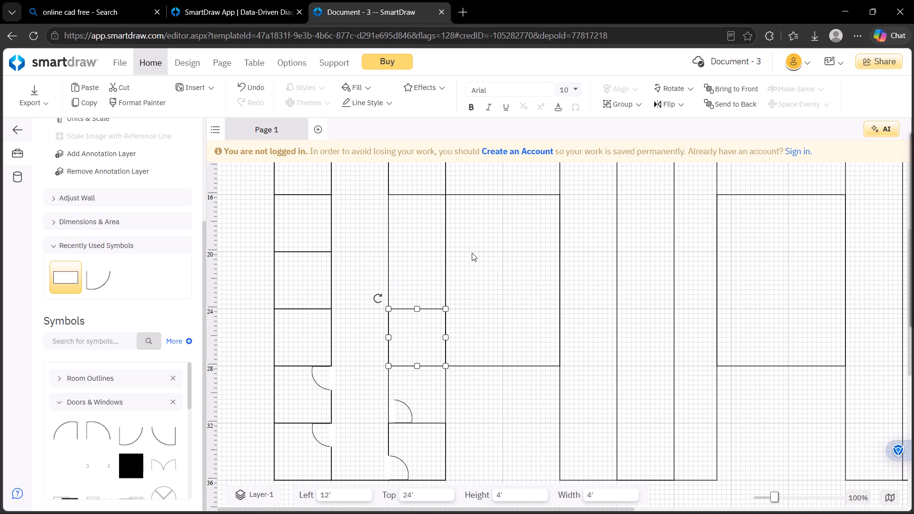
pyautogui.scroll(-1, 467, 259)
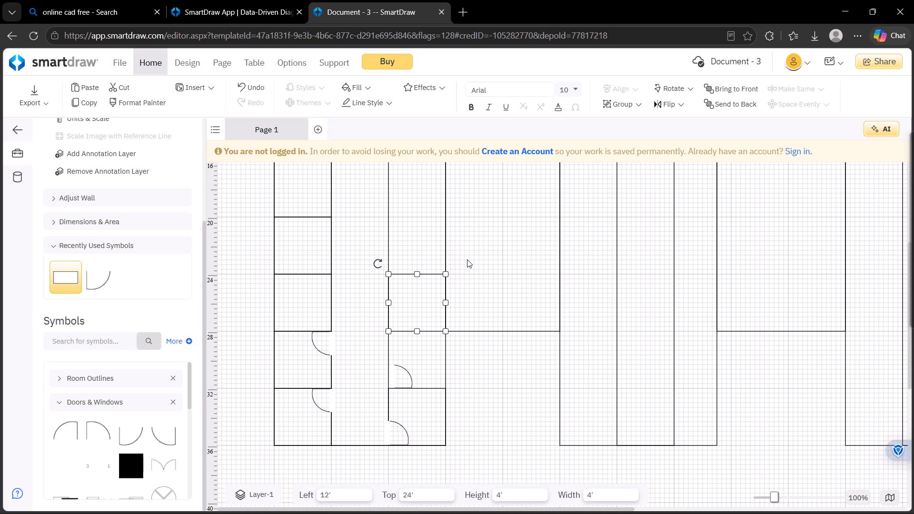
pyautogui.scroll(1, 467, 259)
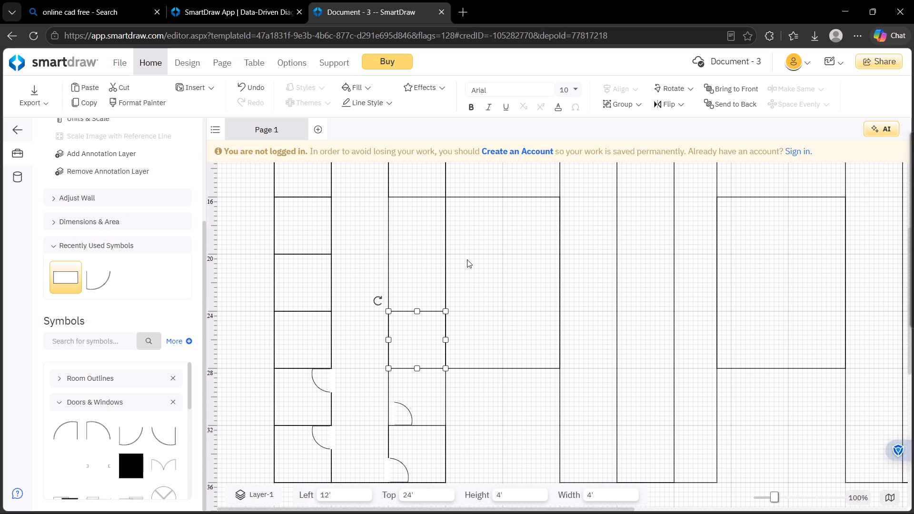
pyautogui.scroll(-1, 467, 259)
pyautogui.click(467, 259)
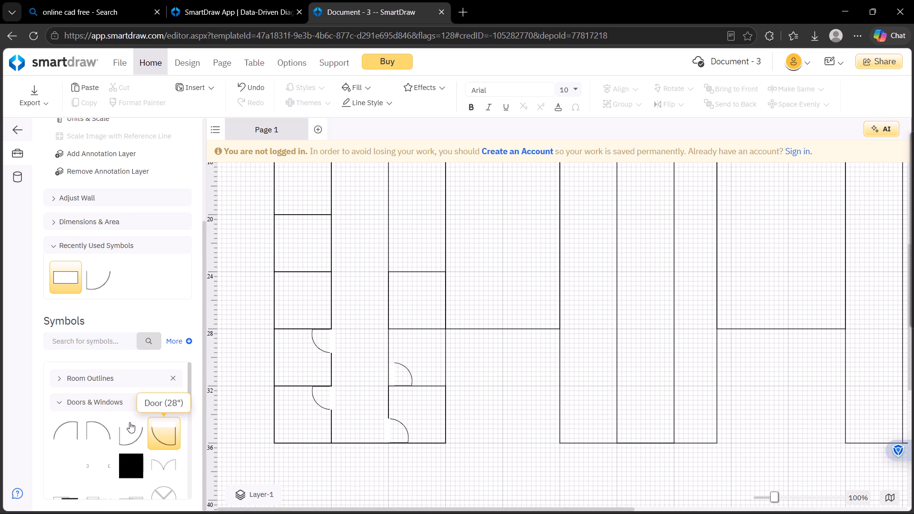
# Place a Door (28") for the neighbouring strip's cell at top 24', rotate it, resize it to 22 1/4", and fit it on the left wall's lower corner.
pyautogui.moveTo(129, 422); pyautogui.dragTo(363, 301)
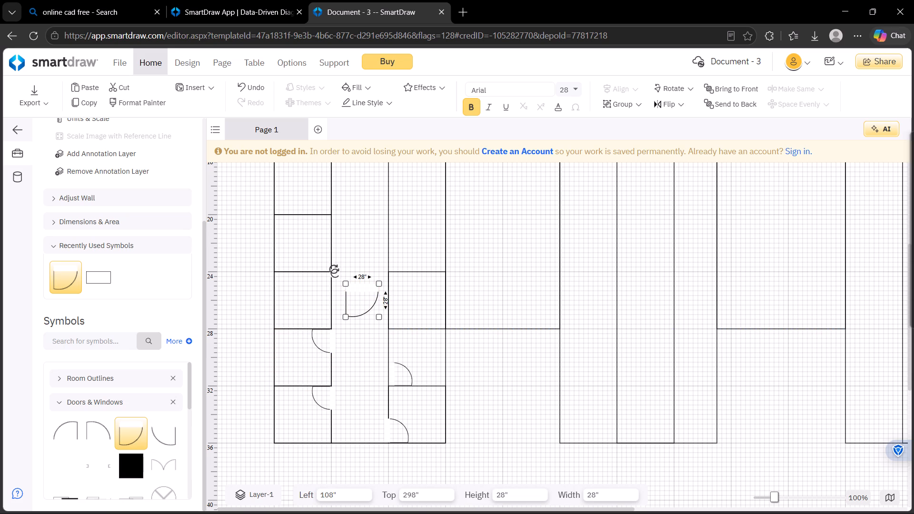
pyautogui.moveTo(333, 273); pyautogui.dragTo(341, 334)
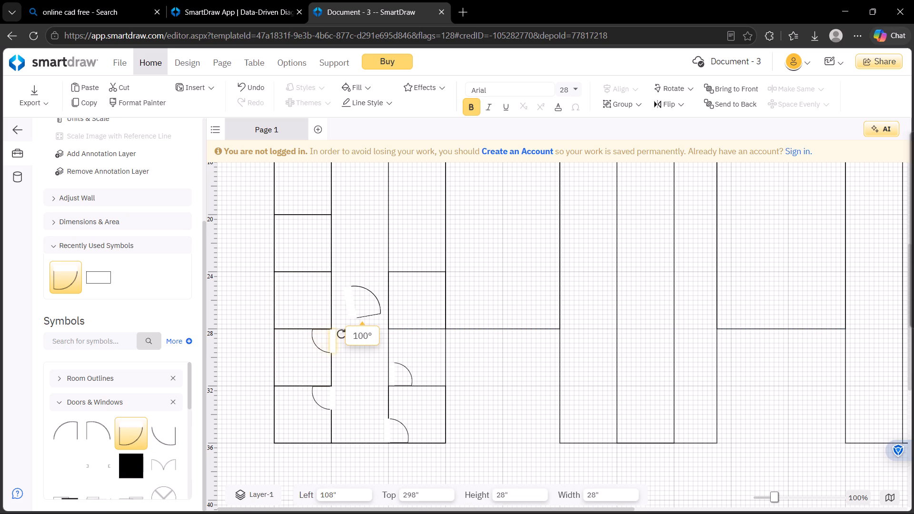
pyautogui.moveTo(341, 334); pyautogui.dragTo(336, 328)
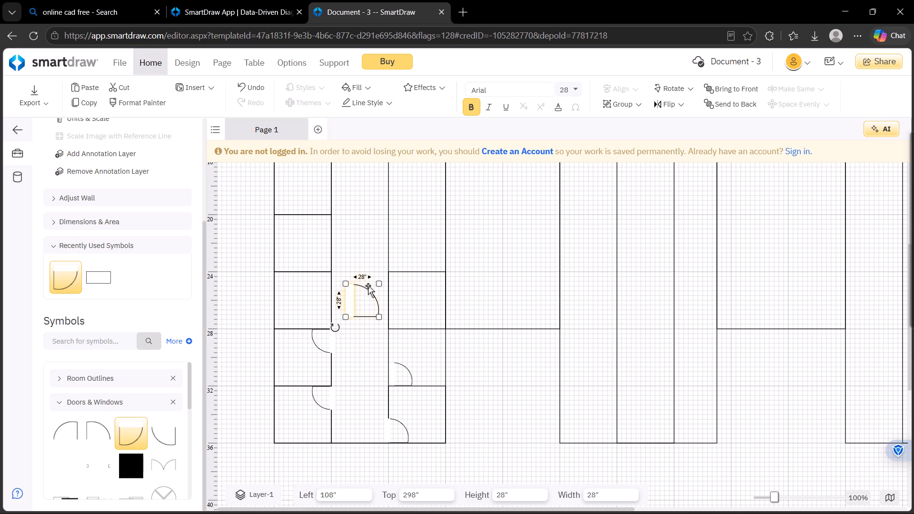
pyautogui.moveTo(380, 281); pyautogui.dragTo(370, 293)
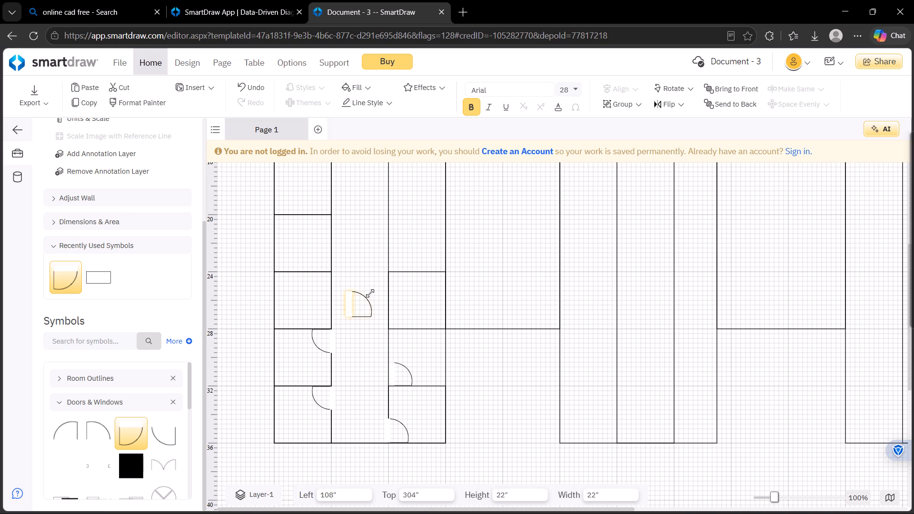
pyautogui.moveTo(370, 293); pyautogui.dragTo(370, 294)
pyautogui.moveTo(355, 314); pyautogui.dragTo(391, 315)
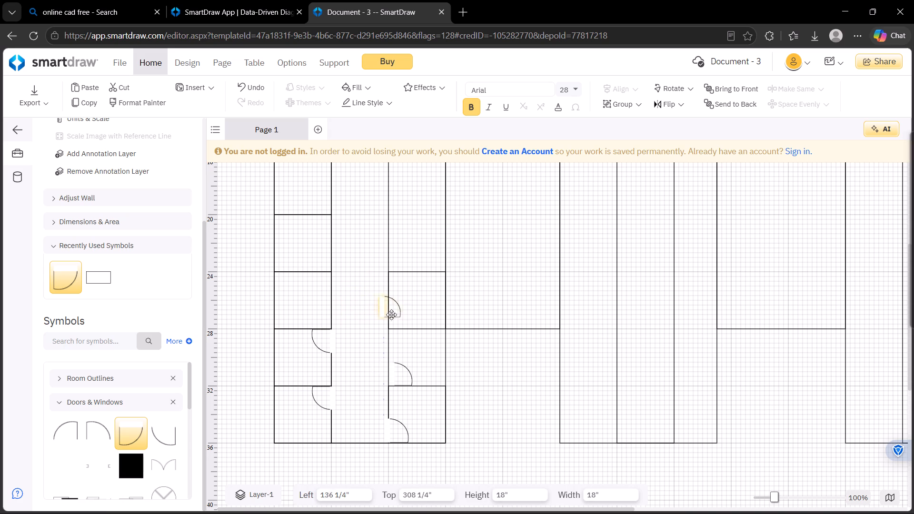
pyautogui.moveTo(391, 315); pyautogui.dragTo(402, 318)
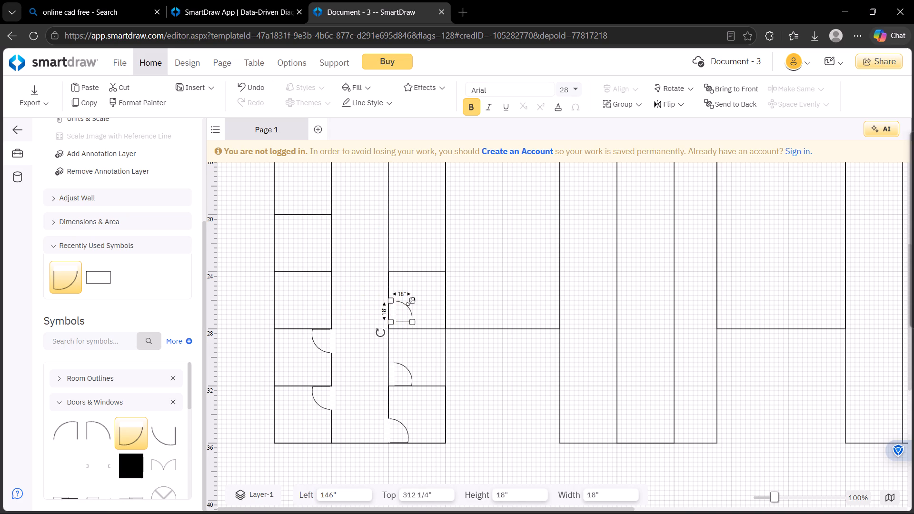
pyautogui.moveTo(410, 301); pyautogui.dragTo(417, 297)
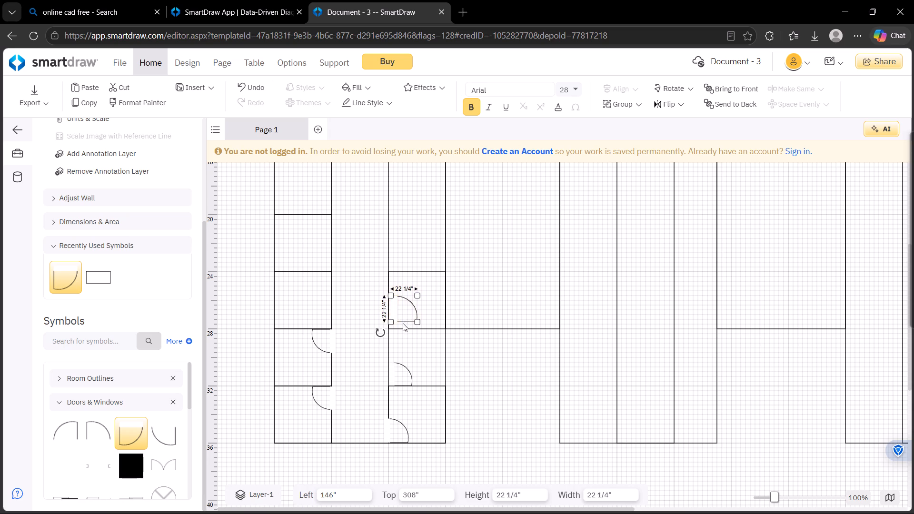
pyautogui.moveTo(404, 321); pyautogui.dragTo(398, 327)
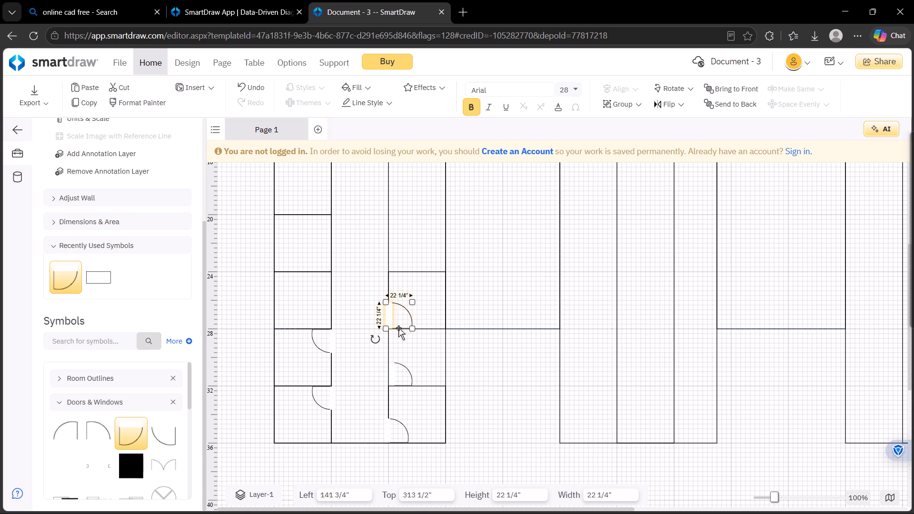
pyautogui.click(430, 283)
# Place a 4' Wall Opening, turn it vertical, and fit it on the neighbouring strip's right wall between 20' and 24'.
pyautogui.scroll(-3, 127, 410)
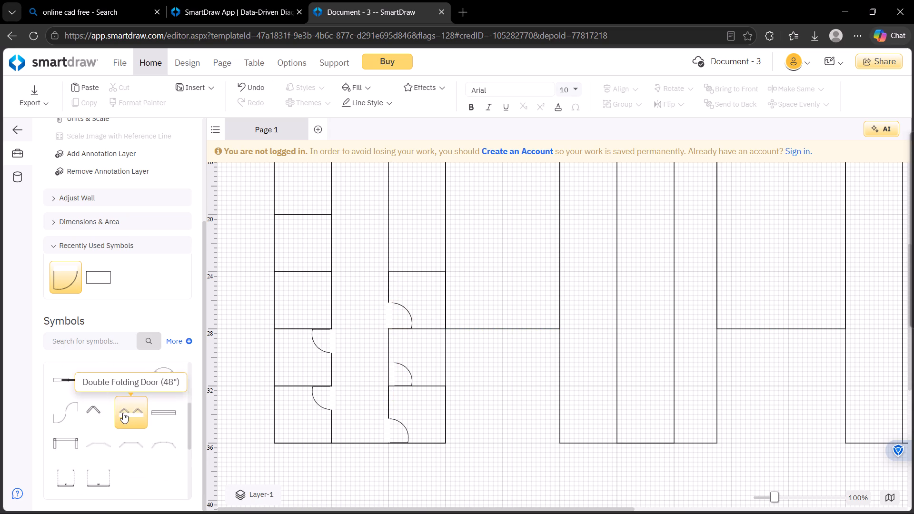
pyautogui.scroll(1, 123, 413)
pyautogui.moveTo(64, 389); pyautogui.dragTo(286, 332)
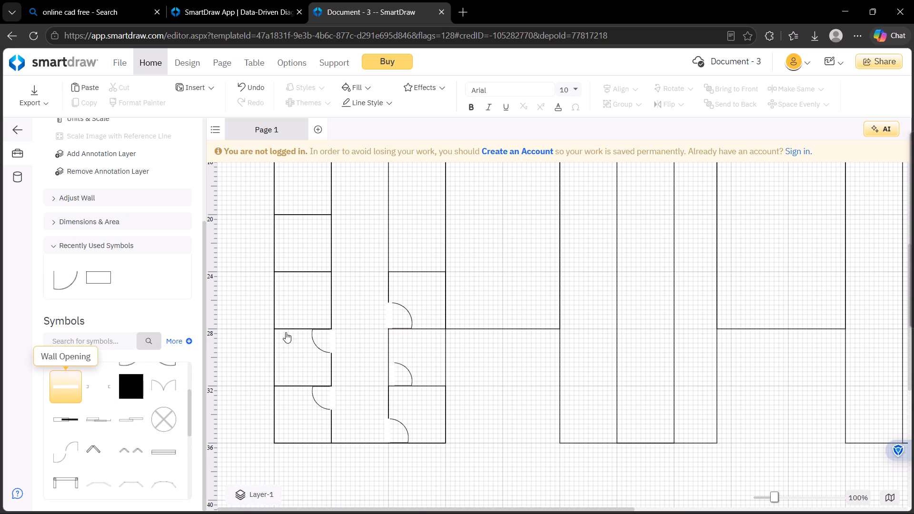
pyautogui.moveTo(286, 332); pyautogui.dragTo(496, 232)
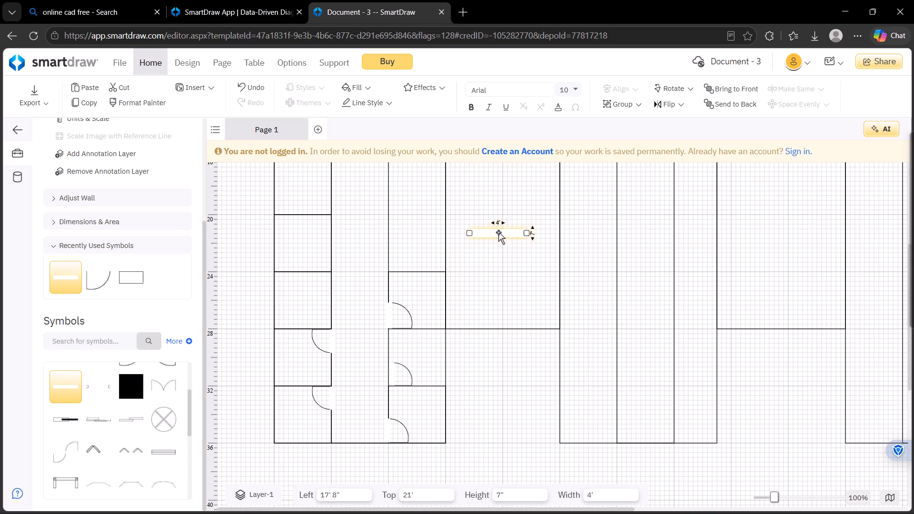
pyautogui.scroll(2, 499, 232)
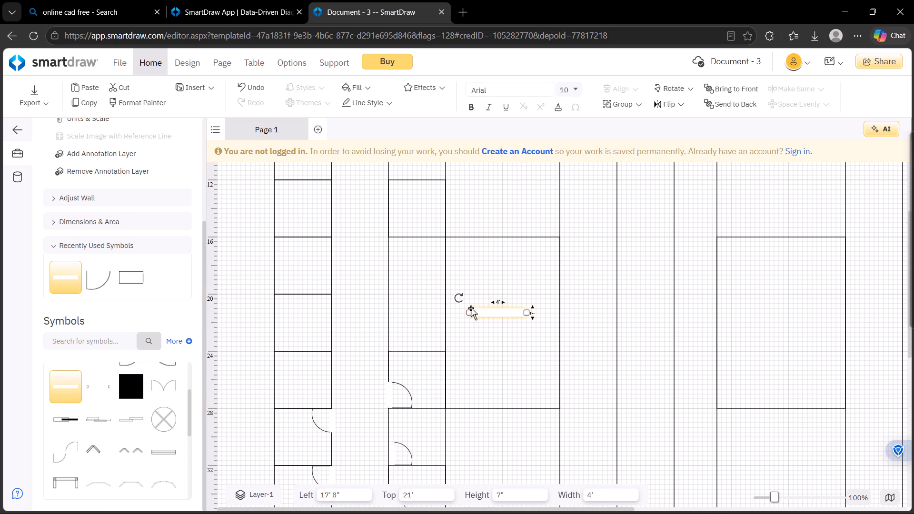
pyautogui.moveTo(459, 297); pyautogui.dragTo(510, 277)
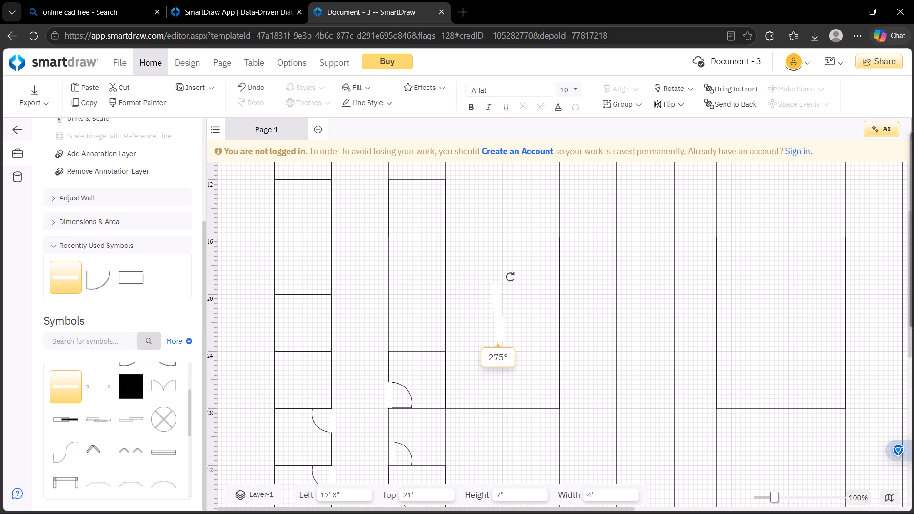
pyautogui.moveTo(510, 277); pyautogui.dragTo(515, 277)
pyautogui.moveTo(515, 277); pyautogui.dragTo(514, 277)
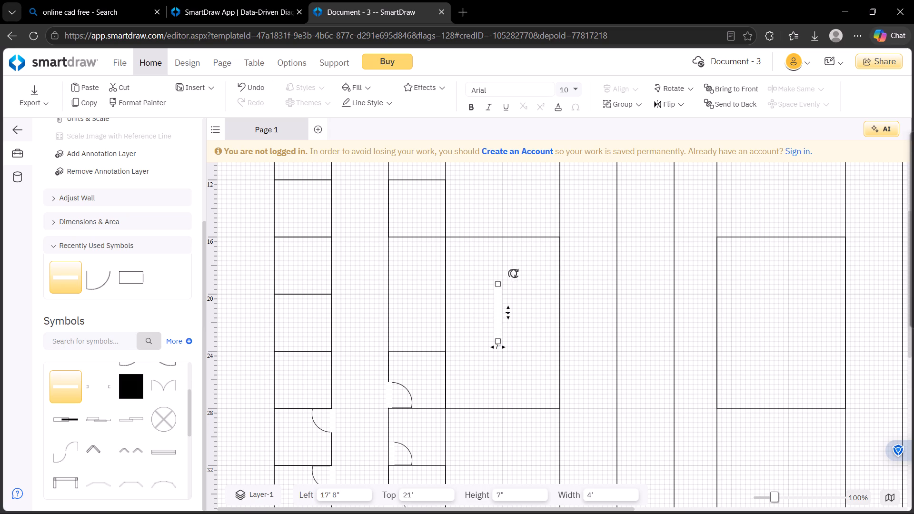
pyautogui.moveTo(501, 317); pyautogui.dragTo(451, 321)
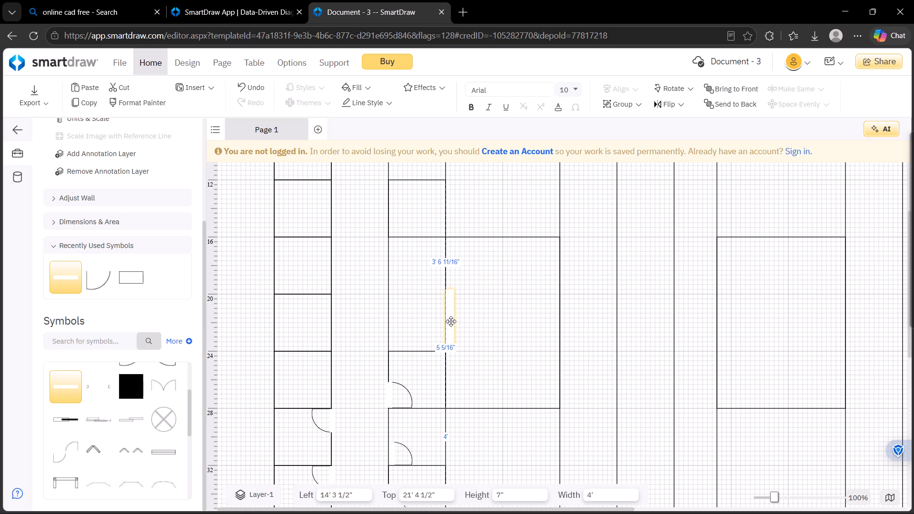
pyautogui.moveTo(451, 321); pyautogui.dragTo(448, 326)
pyautogui.click(477, 321)
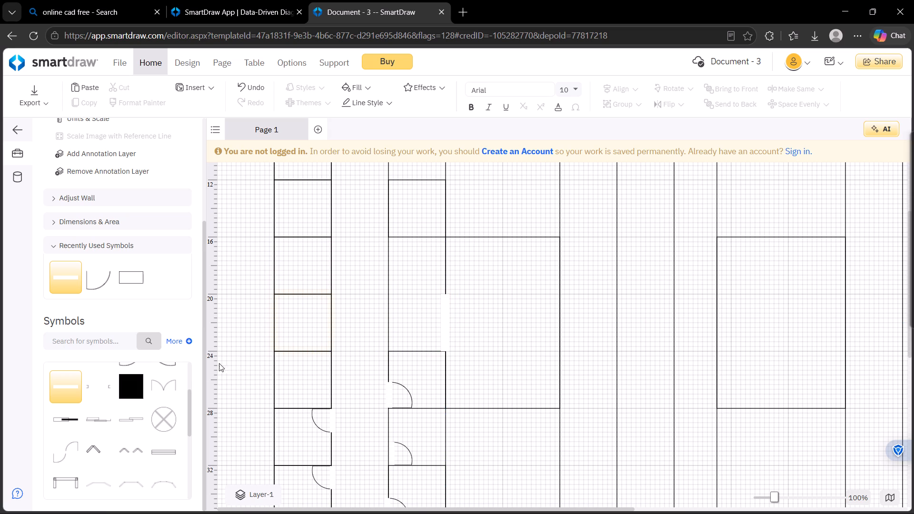
# Place another 4' Wall Opening, turn it vertical, and fit it on the same strip's left wall between 20' and 24'.
pyautogui.moveTo(65, 281); pyautogui.dragTo(402, 309)
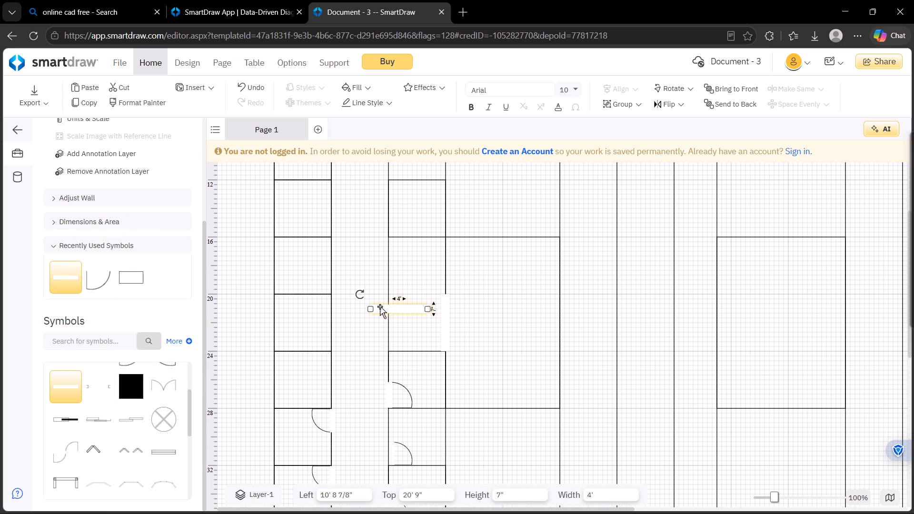
pyautogui.moveTo(358, 293); pyautogui.dragTo(409, 277)
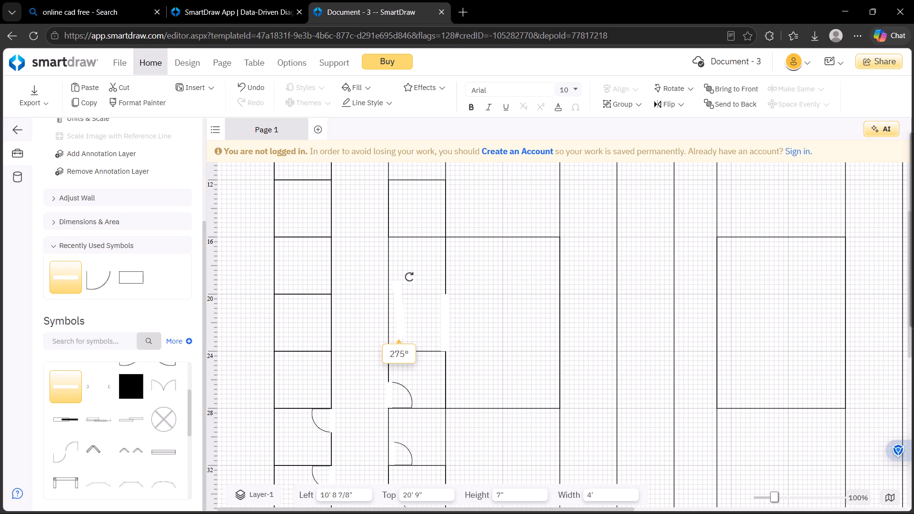
pyautogui.moveTo(409, 277); pyautogui.dragTo(411, 277)
pyautogui.moveTo(401, 298); pyautogui.dragTo(392, 311)
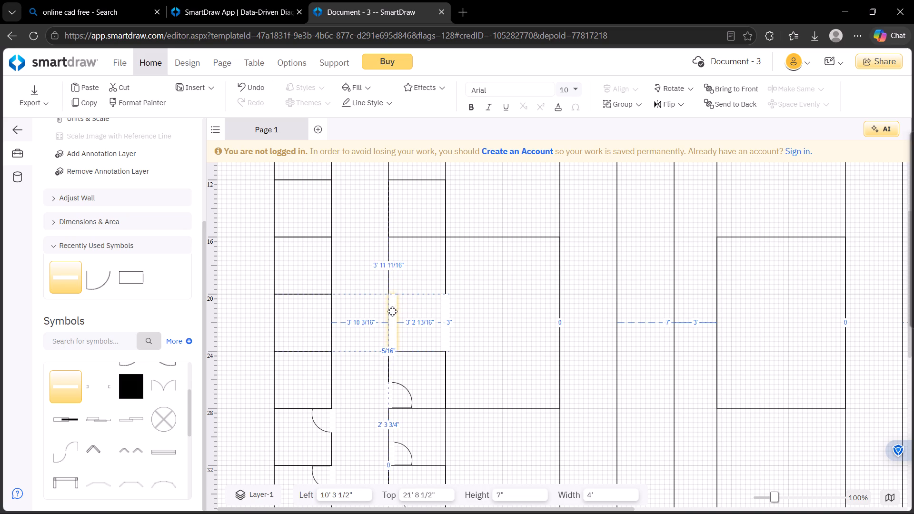
pyautogui.moveTo(392, 311); pyautogui.dragTo(391, 313)
pyautogui.click(434, 275)
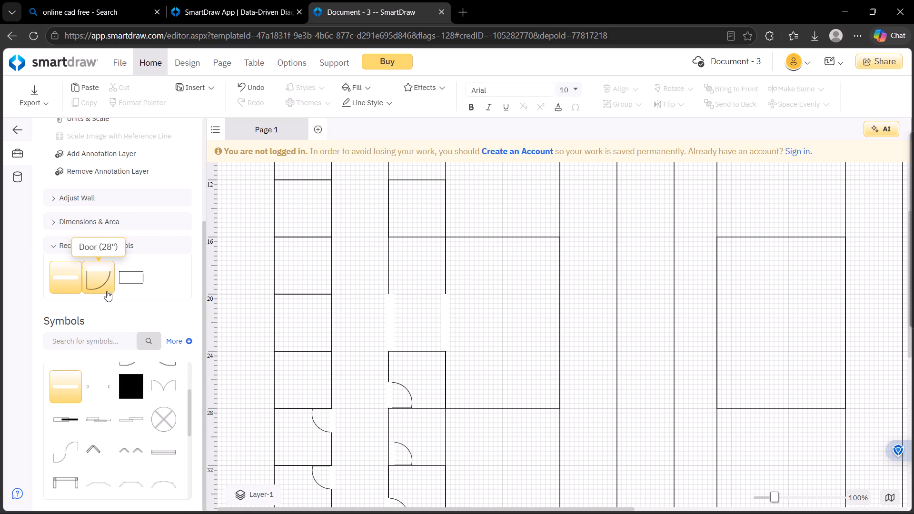
# Add a rectangle at left 16', top 24' and size it 8' wide by 4' high.
pyautogui.moveTo(137, 282); pyautogui.dragTo(430, 337)
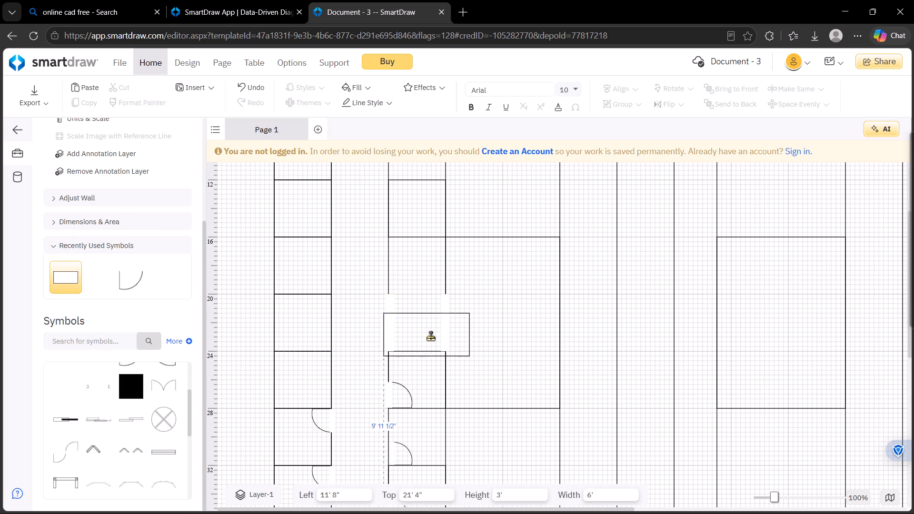
pyautogui.moveTo(430, 337); pyautogui.dragTo(489, 373)
pyautogui.click(529, 393)
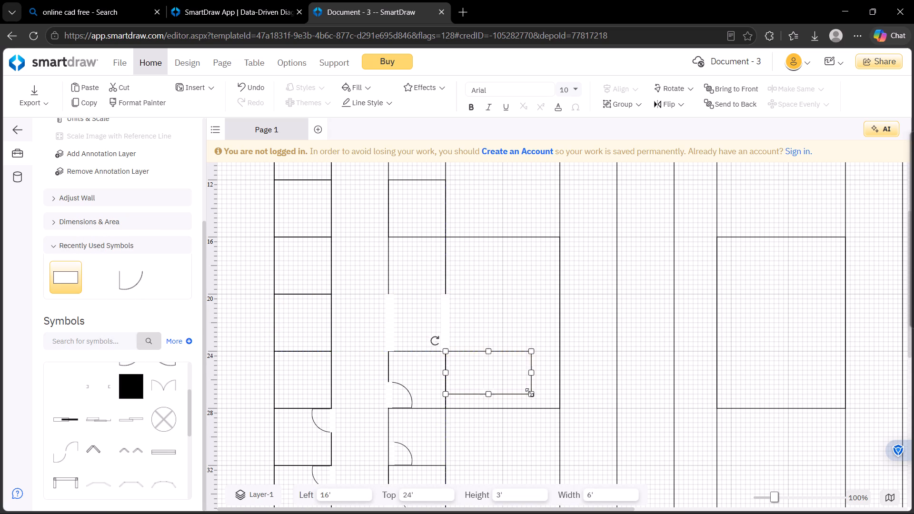
pyautogui.moveTo(529, 392); pyautogui.dragTo(552, 406)
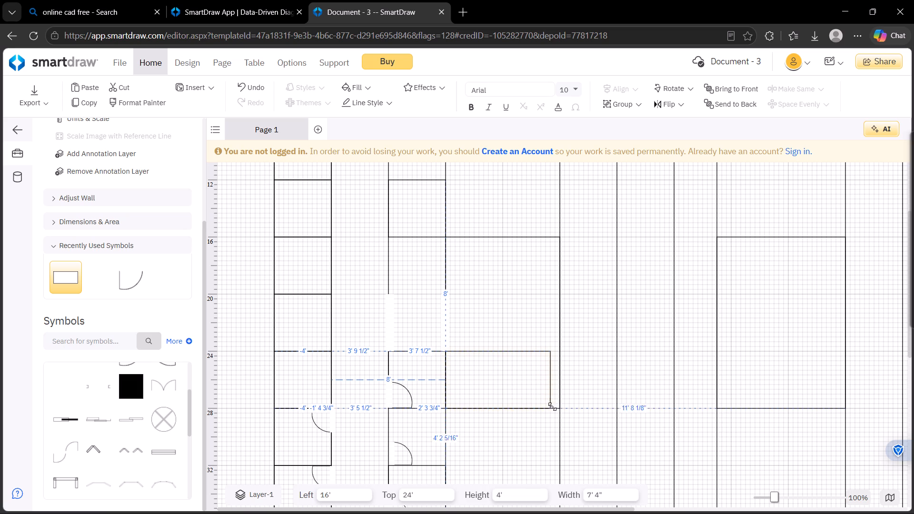
pyautogui.moveTo(552, 406); pyautogui.dragTo(561, 409)
pyautogui.click(502, 312)
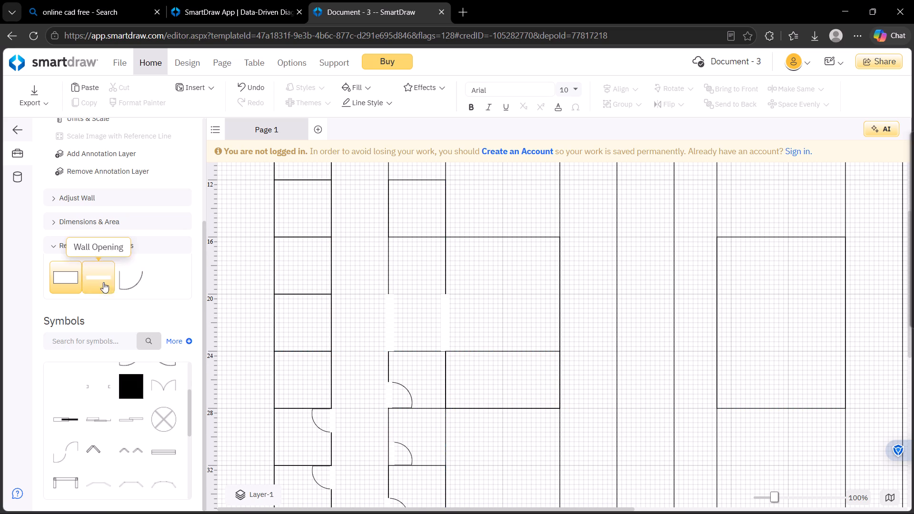
# Add a rectangle at left 20', top 24' and size it 8' wide by 4' high.
pyautogui.moveTo(70, 284); pyautogui.dragTo(322, 297)
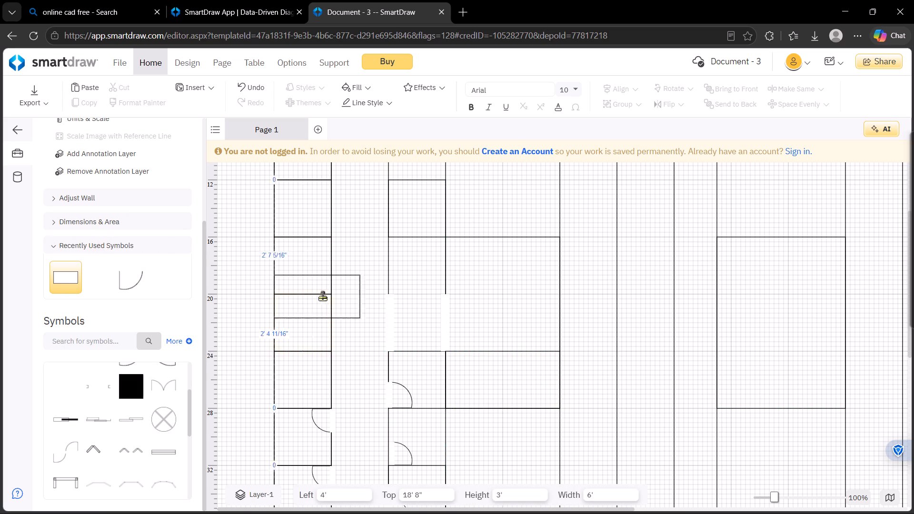
pyautogui.moveTo(322, 297); pyautogui.dragTo(543, 374)
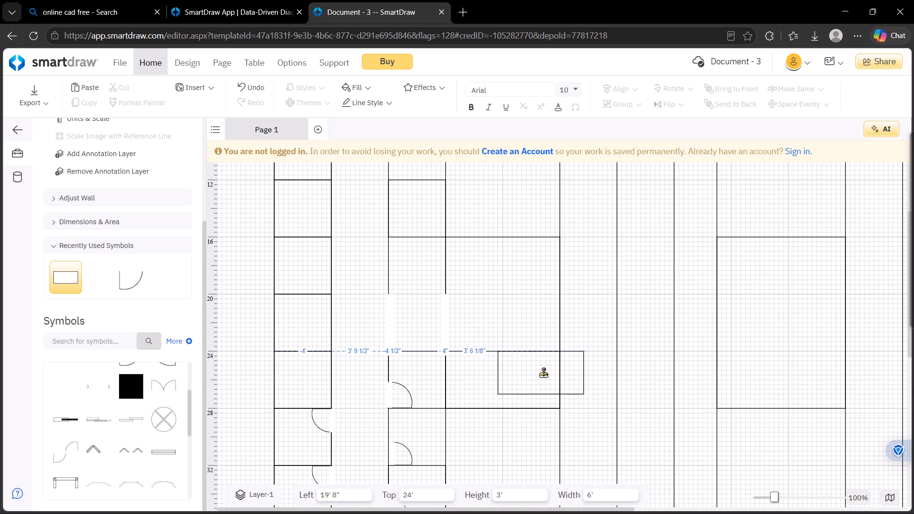
pyautogui.moveTo(543, 374); pyautogui.dragTo(546, 373)
pyautogui.click(546, 373)
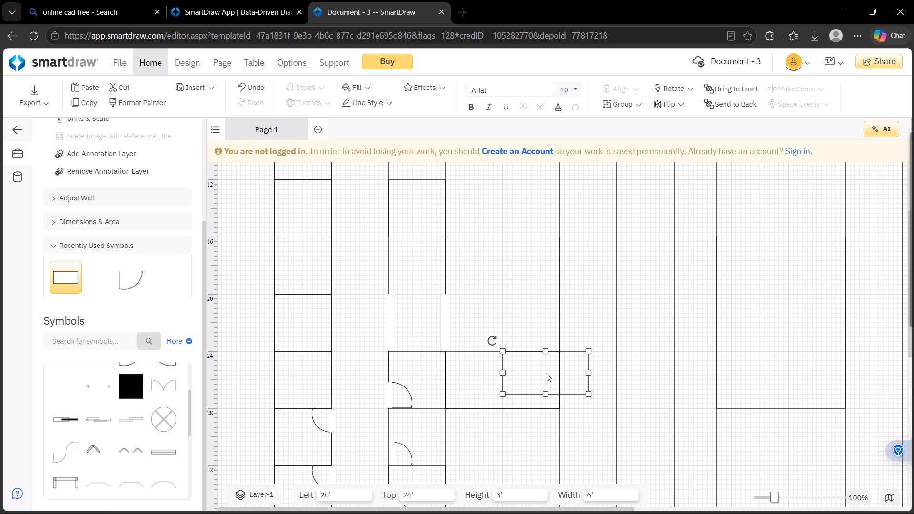
pyautogui.click(588, 376)
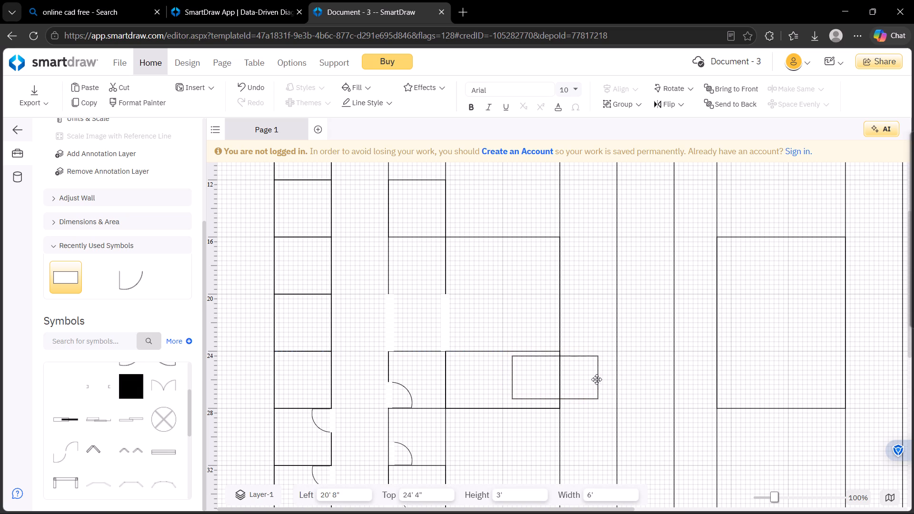
pyautogui.moveTo(586, 373); pyautogui.dragTo(587, 372)
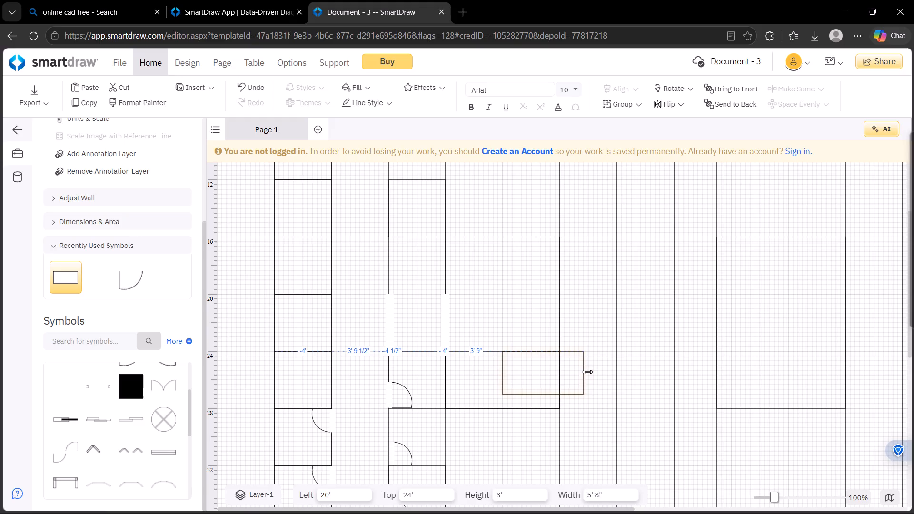
pyautogui.moveTo(587, 372); pyautogui.dragTo(616, 374)
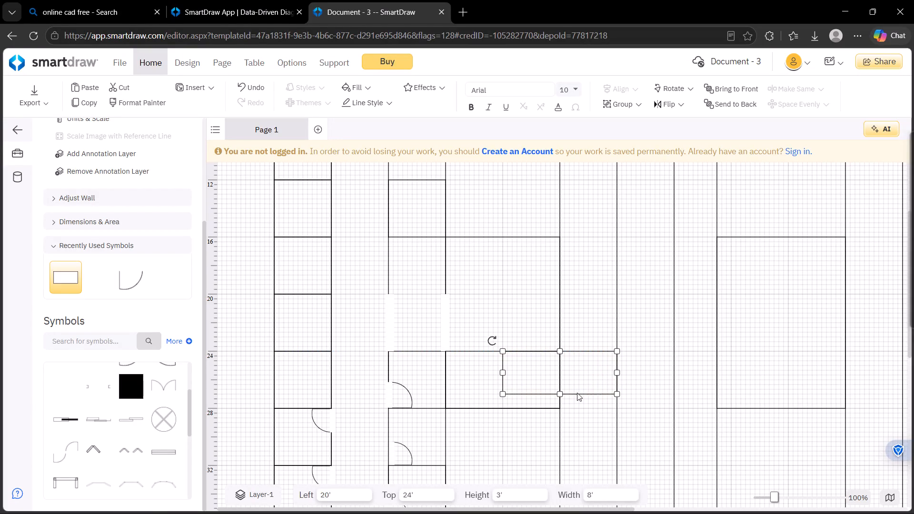
pyautogui.moveTo(559, 394); pyautogui.dragTo(559, 406)
pyautogui.click(585, 297)
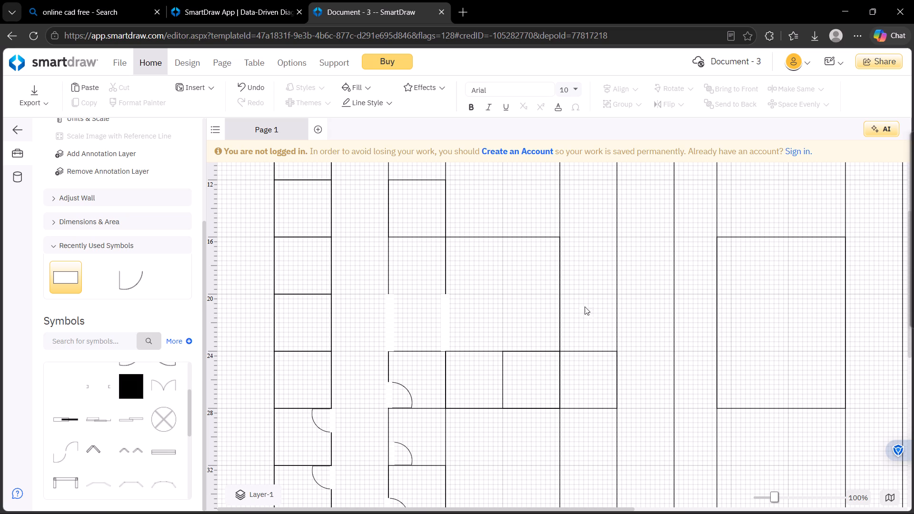
# Widen the rectangle at left 24', top 8' to about 12' by moving its right edge to 36'.
pyautogui.scroll(6, 601, 311)
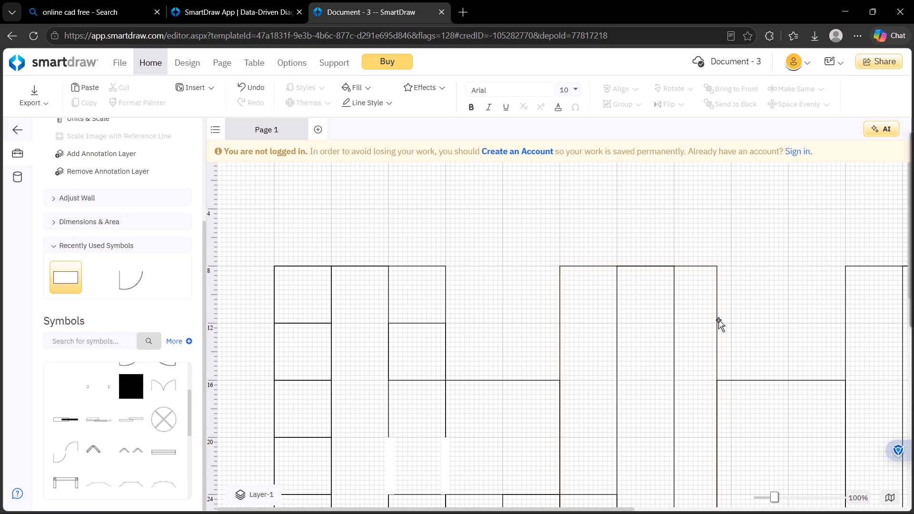
pyautogui.click(717, 323)
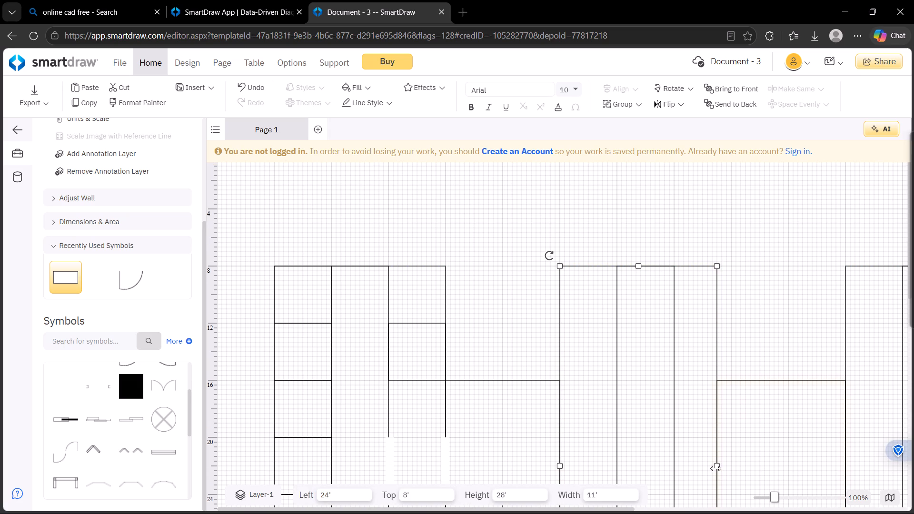
pyautogui.moveTo(715, 468); pyautogui.dragTo(736, 465)
pyautogui.moveTo(736, 465); pyautogui.dragTo(736, 465)
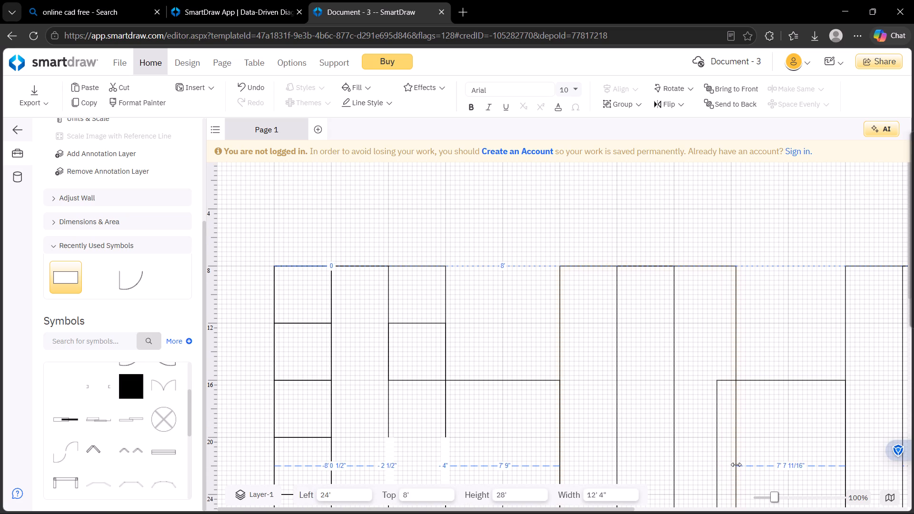
pyautogui.moveTo(736, 465); pyautogui.dragTo(732, 465)
# Move the left edge of the adjoining 12' high rectangle at top 16' to 36', making it 8' wide.
pyautogui.click(717, 471)
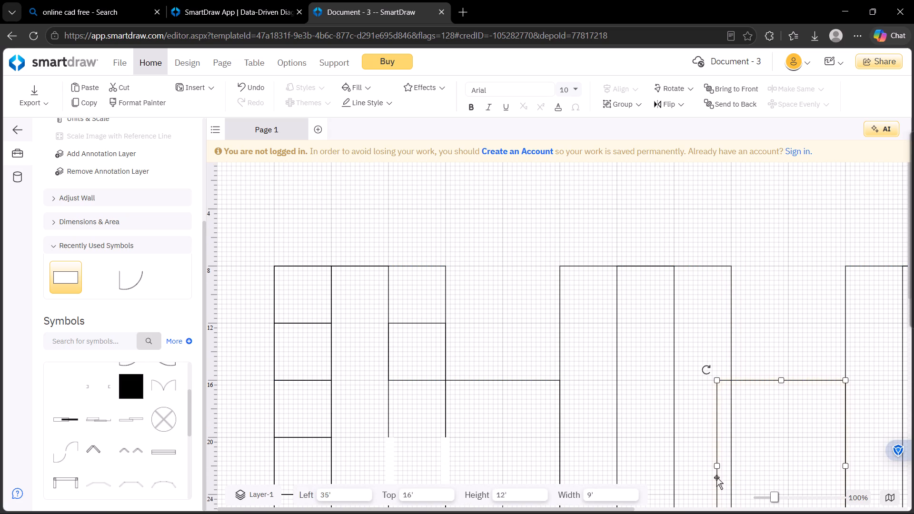
pyautogui.moveTo(716, 468); pyautogui.dragTo(731, 465)
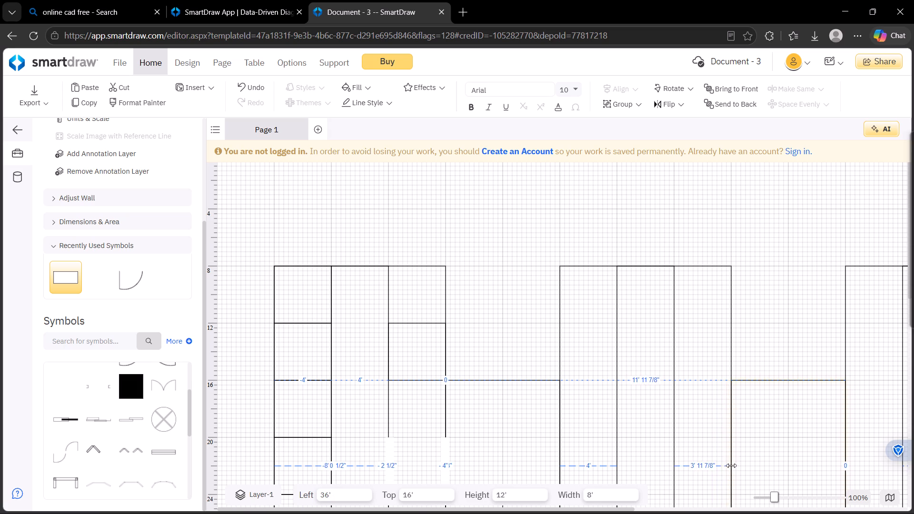
pyautogui.moveTo(731, 465); pyautogui.dragTo(732, 465)
pyautogui.click(787, 279)
# Place a 28" door, rotate it to 270°, shrink it to 24", and fit it at the top of the first left-column cell's right wall.
pyautogui.scroll(1, 787, 279)
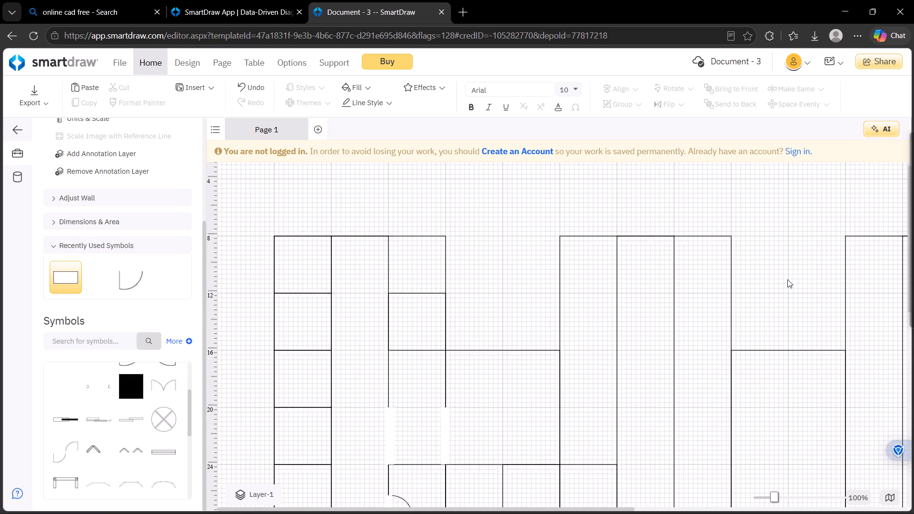
pyautogui.scroll(-1, 787, 279)
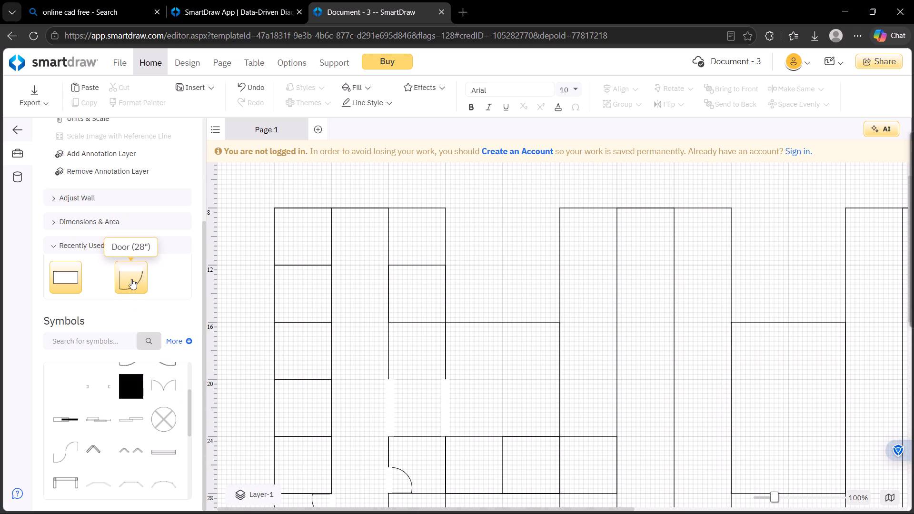
pyautogui.moveTo(129, 271); pyautogui.dragTo(369, 246)
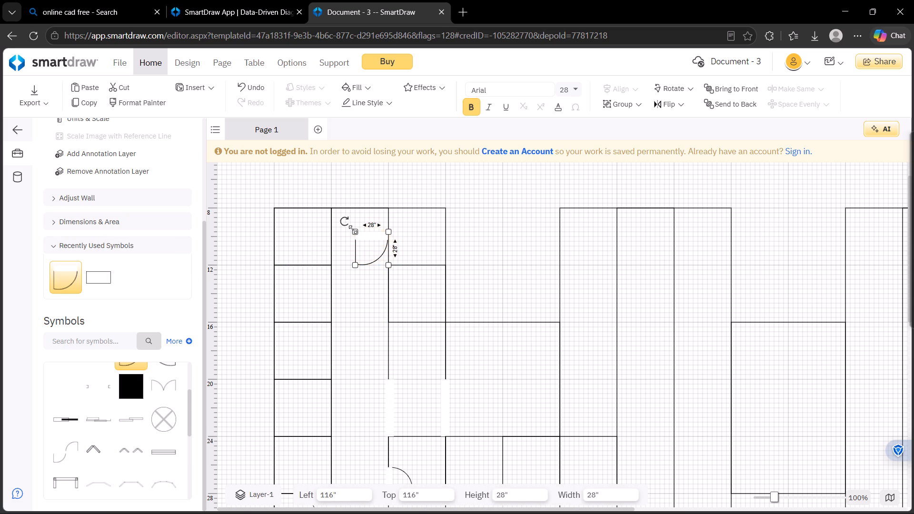
pyautogui.moveTo(347, 220); pyautogui.dragTo(397, 229)
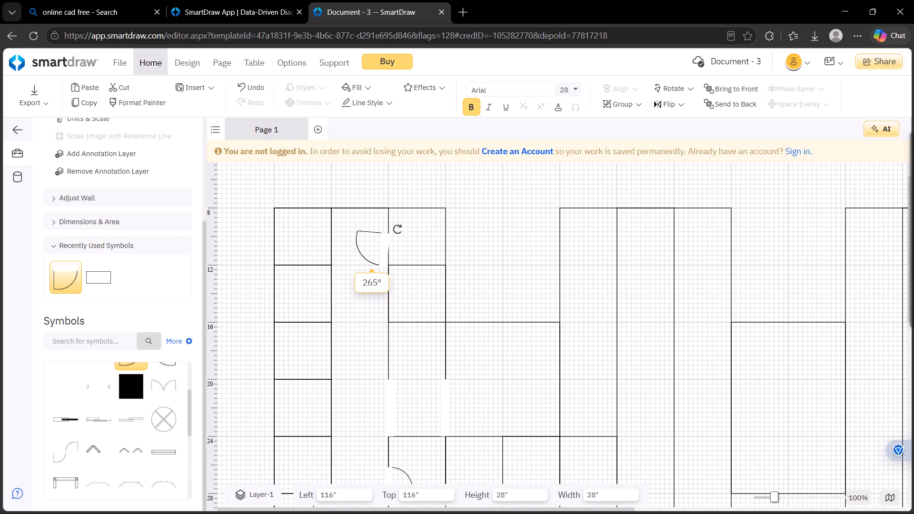
pyautogui.moveTo(397, 229); pyautogui.dragTo(399, 223)
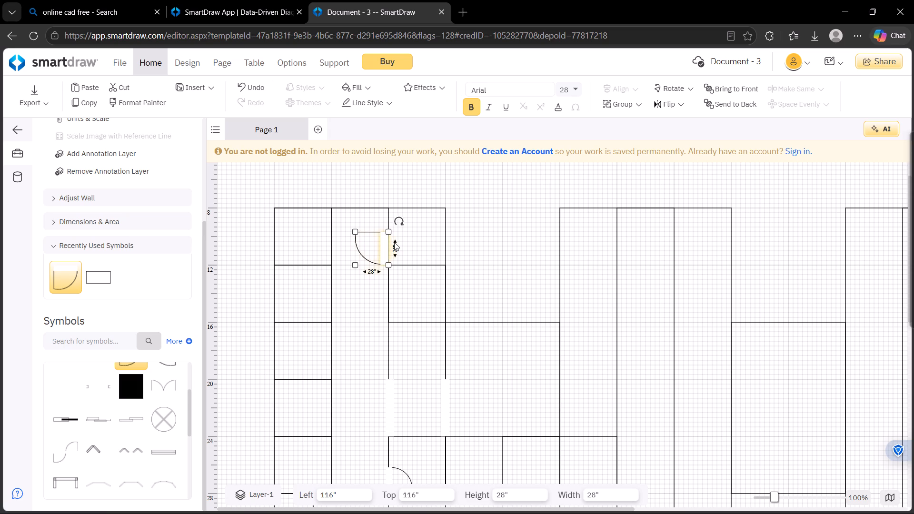
pyautogui.moveTo(389, 233); pyautogui.dragTo(383, 237)
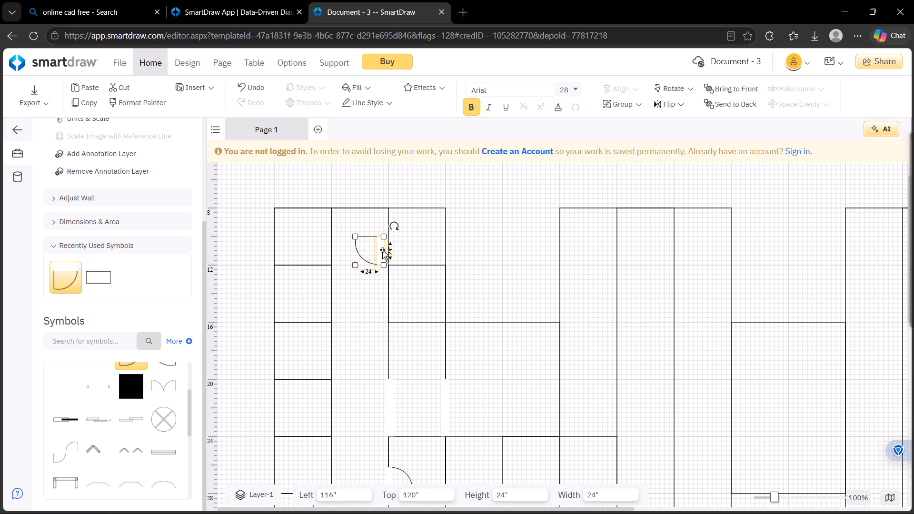
pyautogui.moveTo(382, 251); pyautogui.dragTo(337, 222)
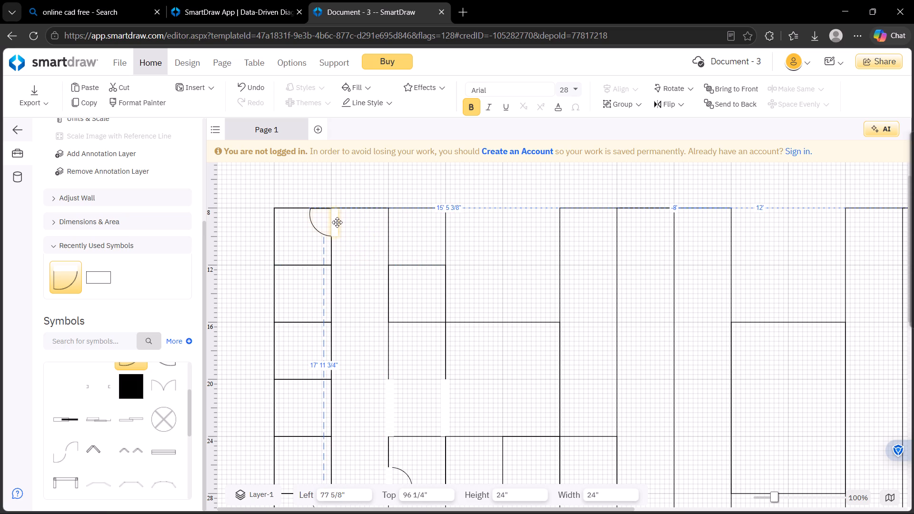
pyautogui.moveTo(337, 222); pyautogui.dragTo(335, 222)
pyautogui.click(348, 227)
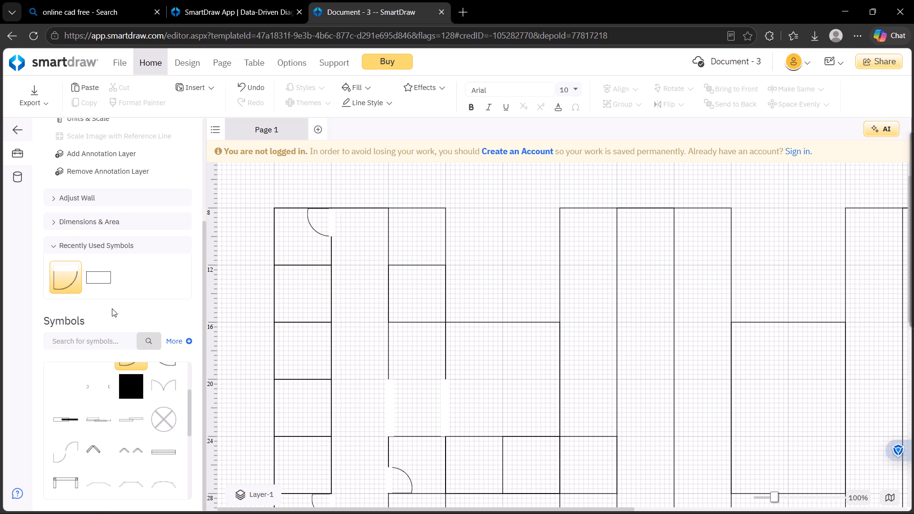
# Place another door, rotate it to 90°, shrink it to about 20", and fit it low on the left wall of the second-column cell between 12' and 16'.
pyautogui.moveTo(70, 281); pyautogui.dragTo(369, 298)
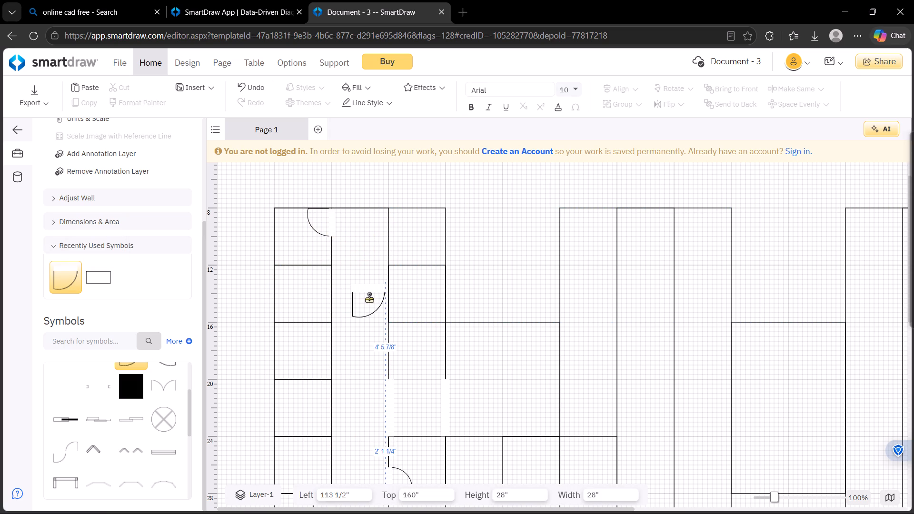
pyautogui.moveTo(369, 298); pyautogui.dragTo(362, 299)
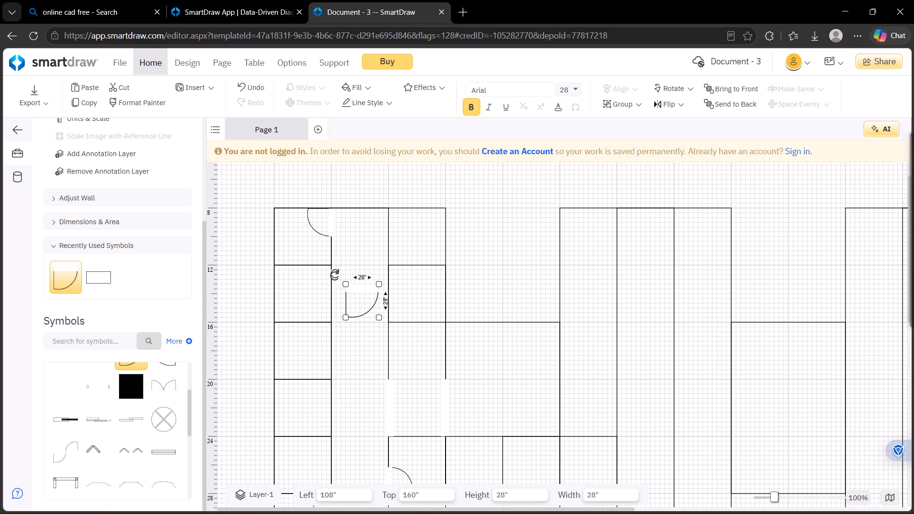
pyautogui.click(380, 319)
pyautogui.moveTo(335, 272); pyautogui.dragTo(334, 335)
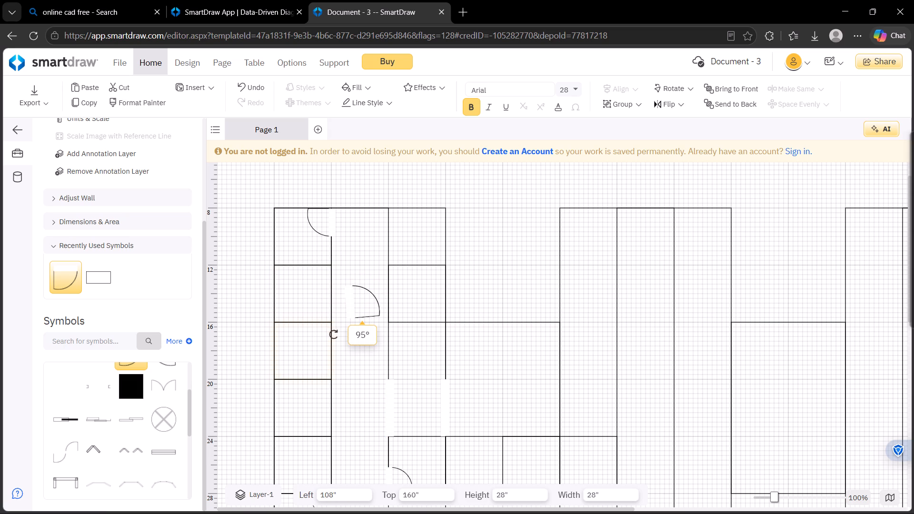
pyautogui.moveTo(334, 335); pyautogui.dragTo(332, 328)
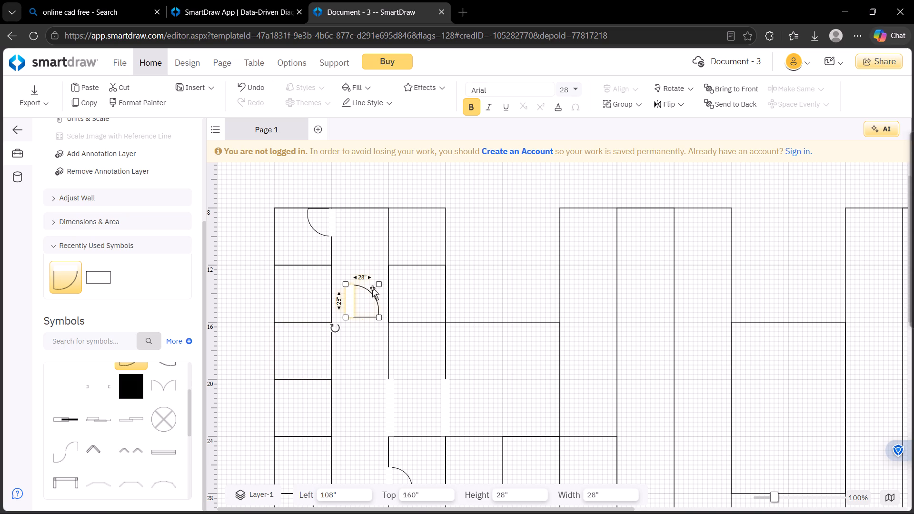
pyautogui.moveTo(379, 284); pyautogui.dragTo(373, 291)
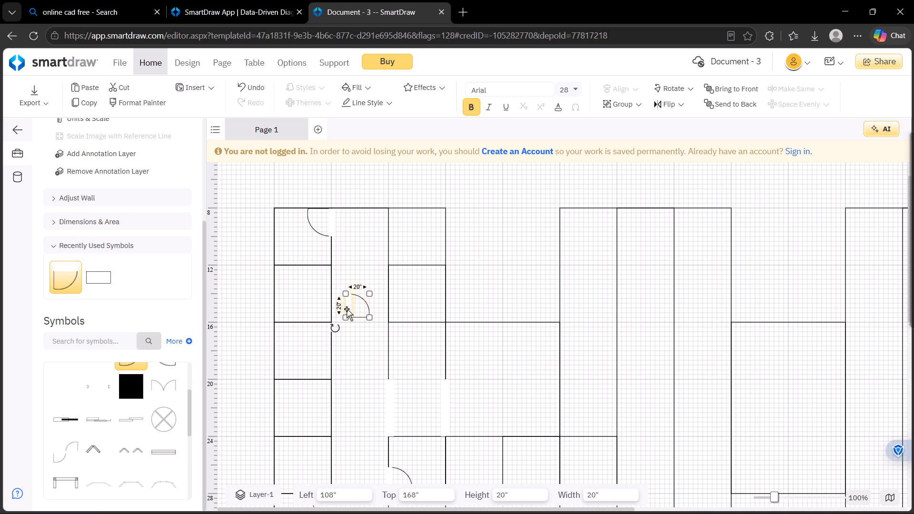
pyautogui.moveTo(347, 309); pyautogui.dragTo(387, 312)
pyautogui.moveTo(409, 299); pyautogui.dragTo(412, 294)
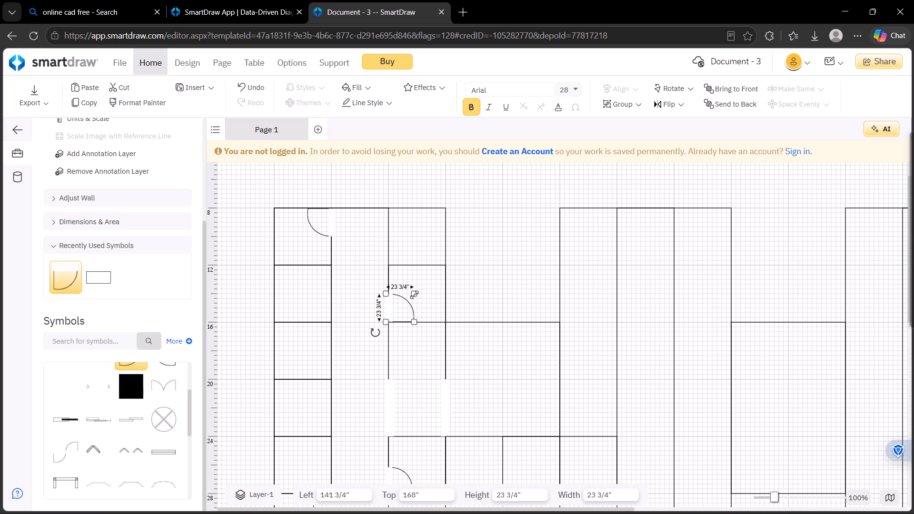
pyautogui.moveTo(414, 295); pyautogui.dragTo(414, 299)
pyautogui.click(426, 282)
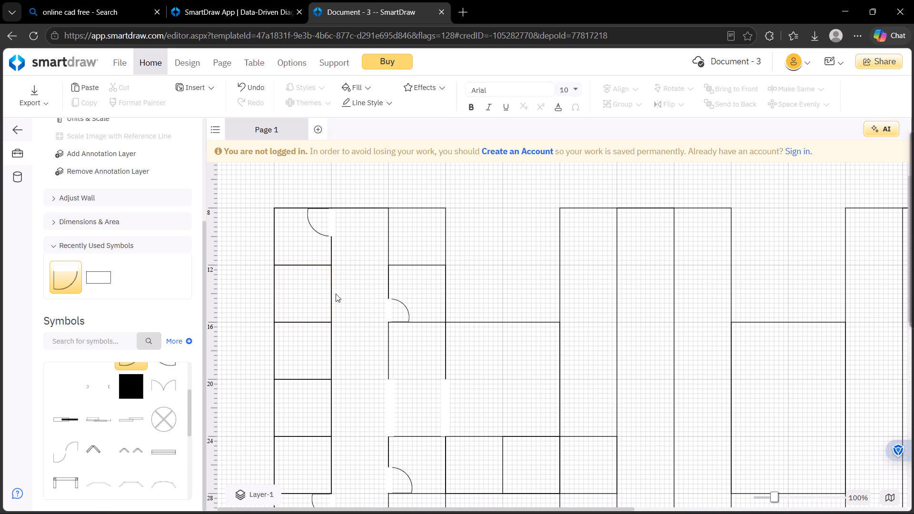
# Place another door, rotate it to 90°, shrink it to about 20 1/2", and fit it low on the second-column cell's left wall between 8' and 12'.
pyautogui.scroll(1, 137, 398)
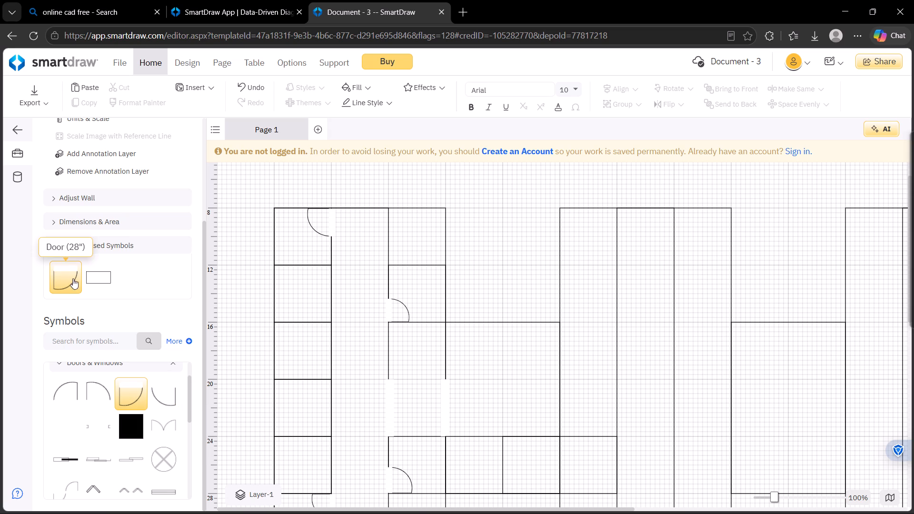
pyautogui.moveTo(66, 277); pyautogui.dragTo(418, 254)
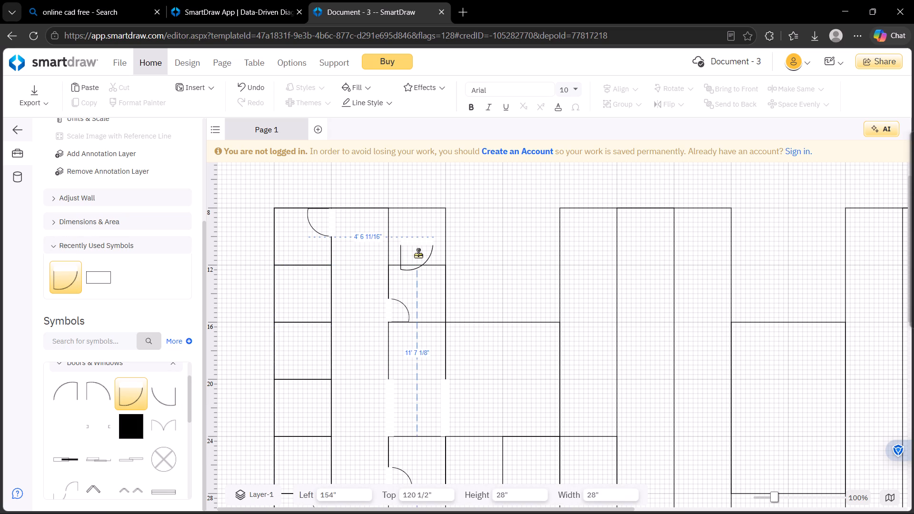
pyautogui.moveTo(418, 254); pyautogui.dragTo(419, 254)
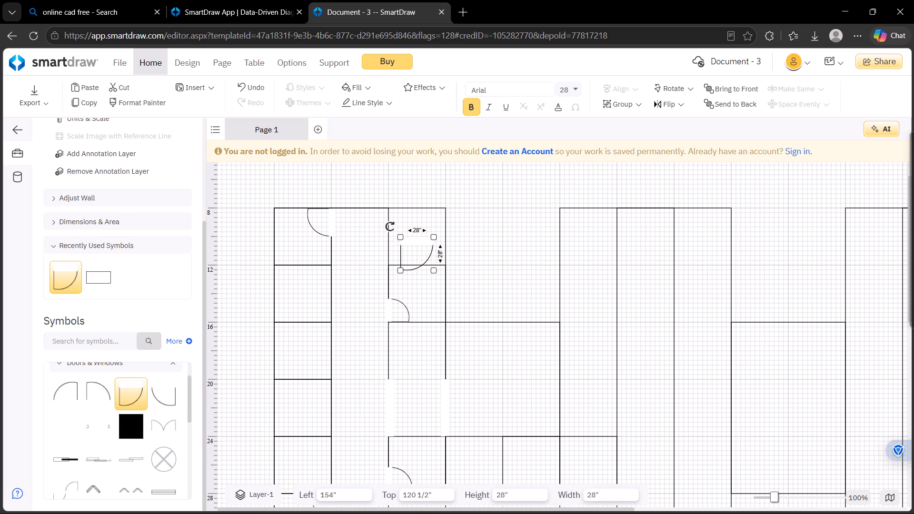
pyautogui.moveTo(389, 226); pyautogui.dragTo(386, 294)
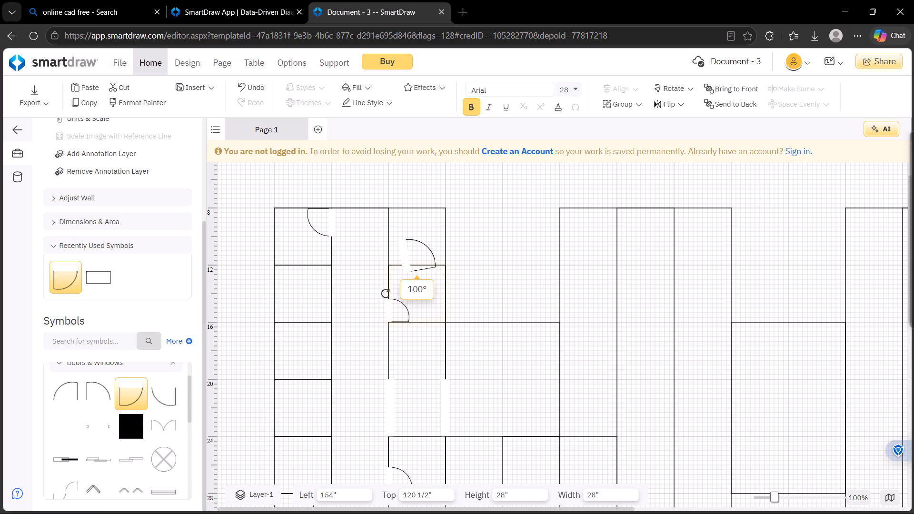
pyautogui.moveTo(386, 294); pyautogui.dragTo(379, 289)
pyautogui.moveTo(434, 236); pyautogui.dragTo(427, 243)
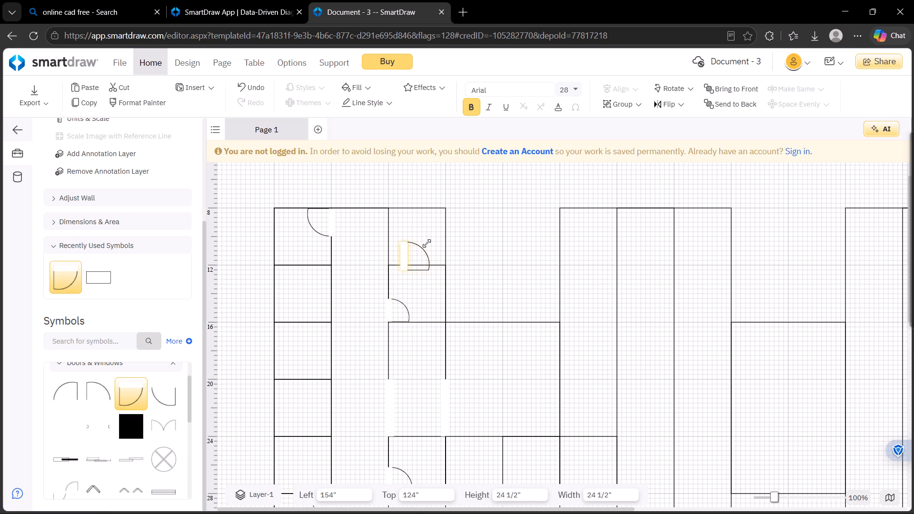
pyautogui.moveTo(427, 243); pyautogui.dragTo(423, 247)
pyautogui.moveTo(402, 260); pyautogui.dragTo(386, 255)
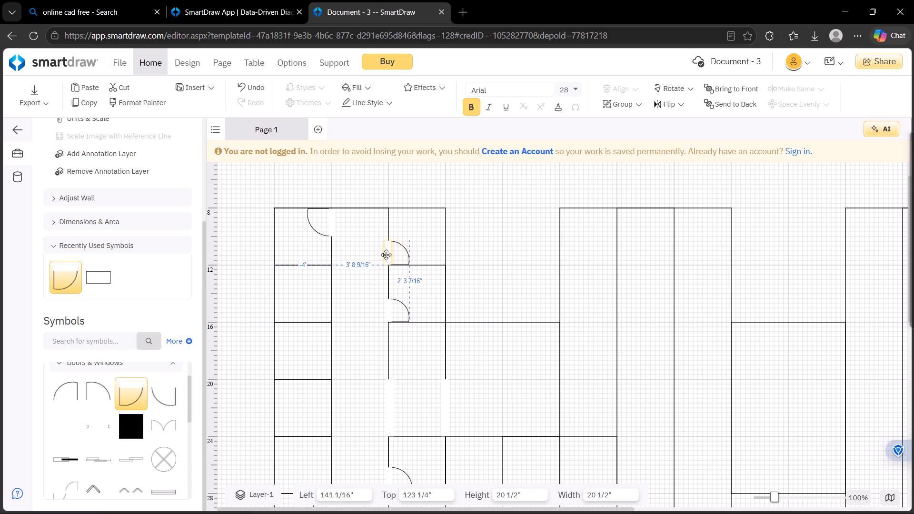
pyautogui.moveTo(386, 255); pyautogui.dragTo(387, 255)
pyautogui.click(425, 238)
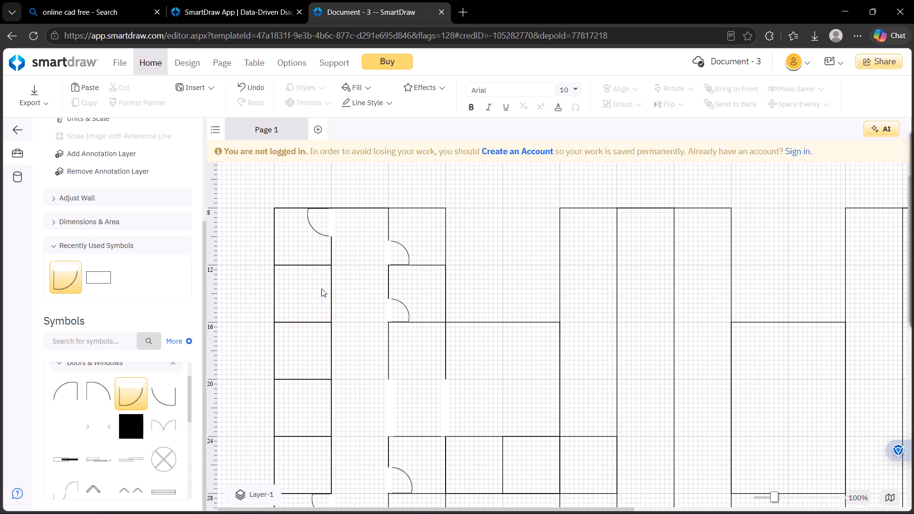
# Place another 28" door, rotate it to about 270°, shrink it to 19 3/4", and fit it atop the right wall of the left-column cell between 12' and 16'.
pyautogui.moveTo(133, 386); pyautogui.dragTo(160, 384)
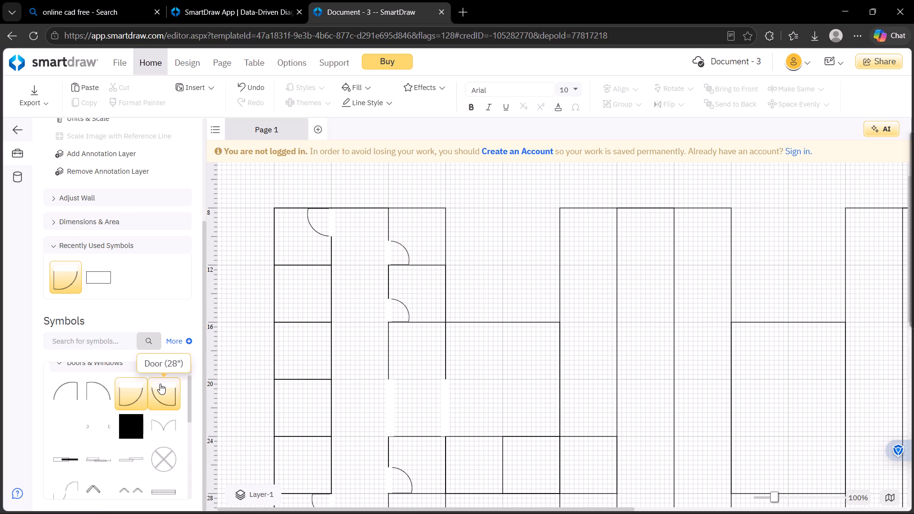
pyautogui.moveTo(160, 384); pyautogui.dragTo(356, 357)
pyautogui.scroll(1, 223, 365)
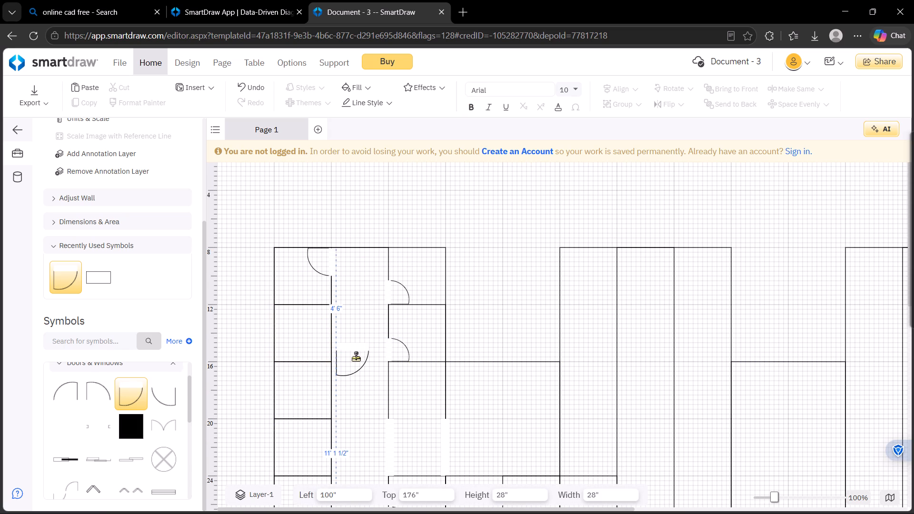
pyautogui.moveTo(356, 357); pyautogui.dragTo(360, 356)
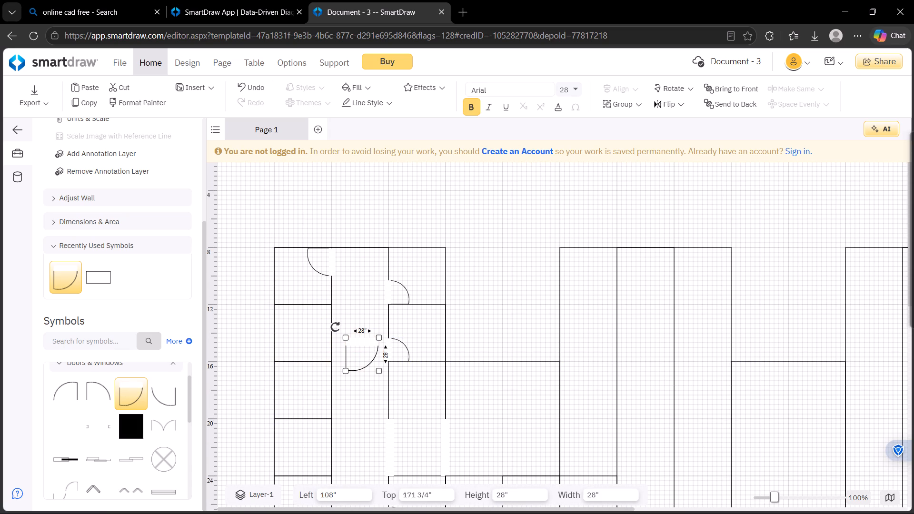
pyautogui.moveTo(336, 327); pyautogui.dragTo(382, 337)
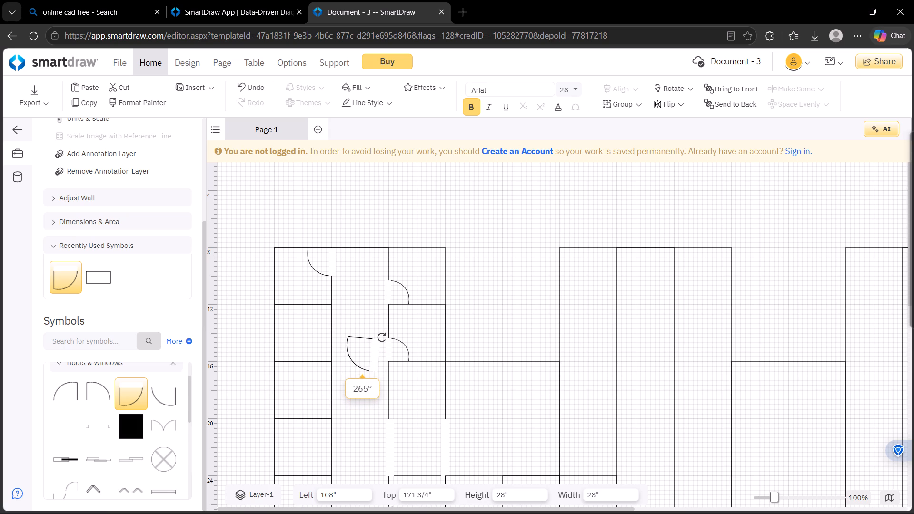
pyautogui.moveTo(382, 337); pyautogui.dragTo(386, 336)
pyautogui.moveTo(386, 336); pyautogui.dragTo(386, 332)
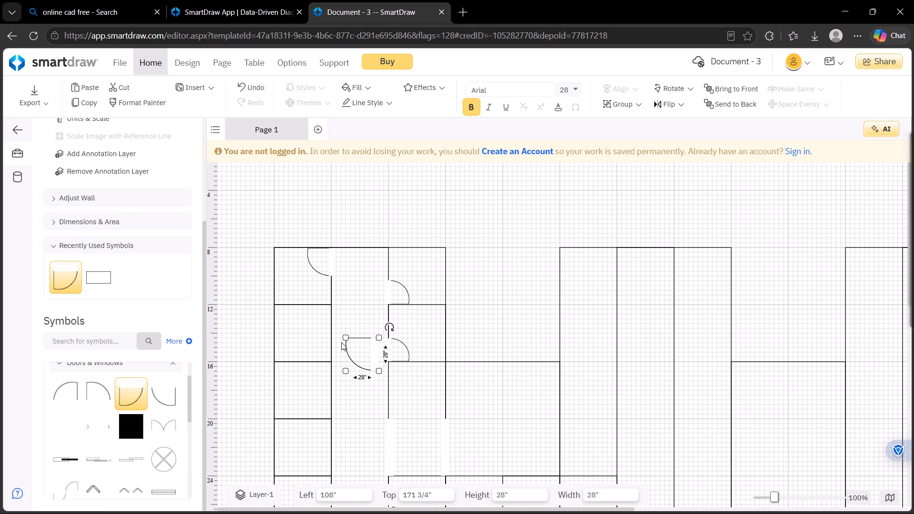
pyautogui.moveTo(346, 337); pyautogui.dragTo(355, 346)
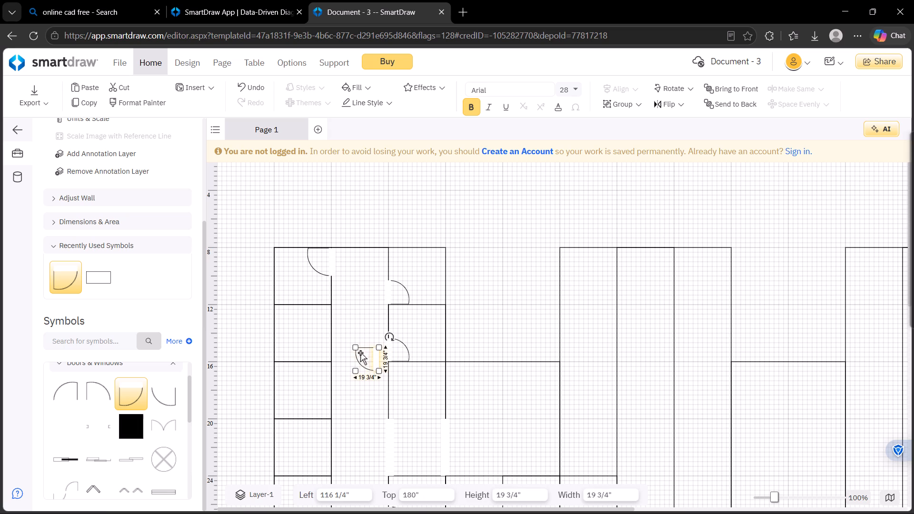
pyautogui.moveTo(378, 363); pyautogui.dragTo(371, 354)
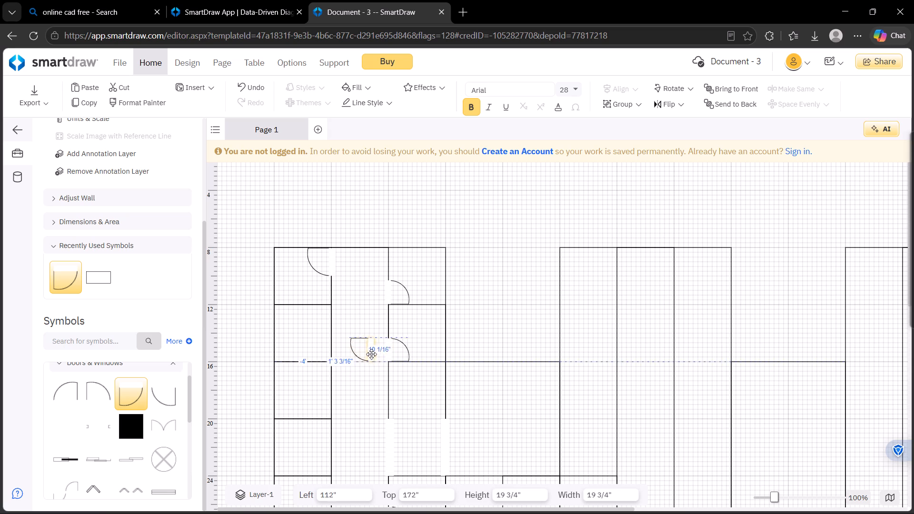
pyautogui.moveTo(371, 354); pyautogui.dragTo(336, 319)
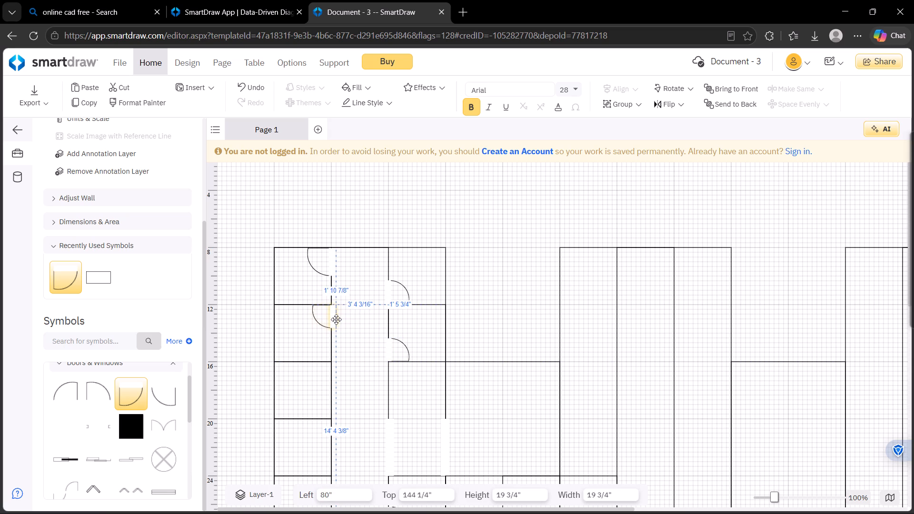
pyautogui.moveTo(336, 319); pyautogui.dragTo(334, 319)
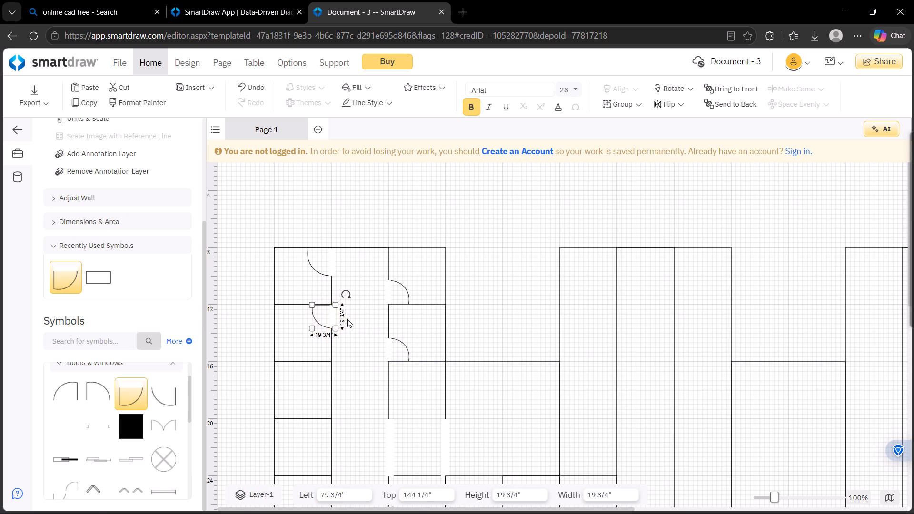
pyautogui.click(348, 319)
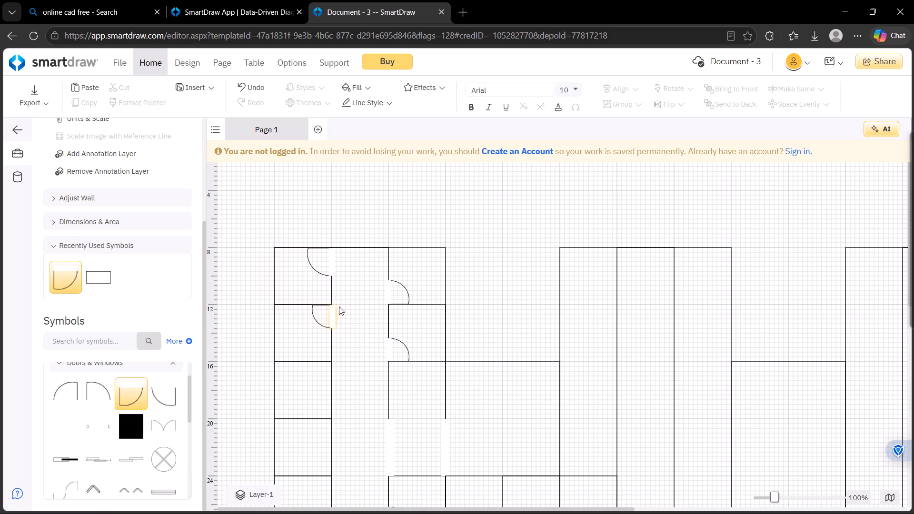
# Shrink the door in the first left-column cell to 19 3/4", keeping it at the top of the right wall.
pyautogui.click(311, 267)
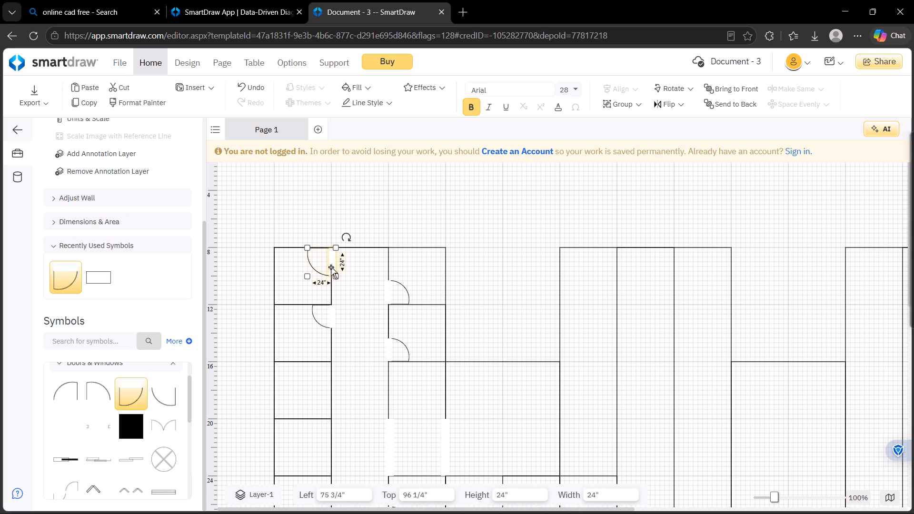
pyautogui.moveTo(306, 276); pyautogui.dragTo(318, 272)
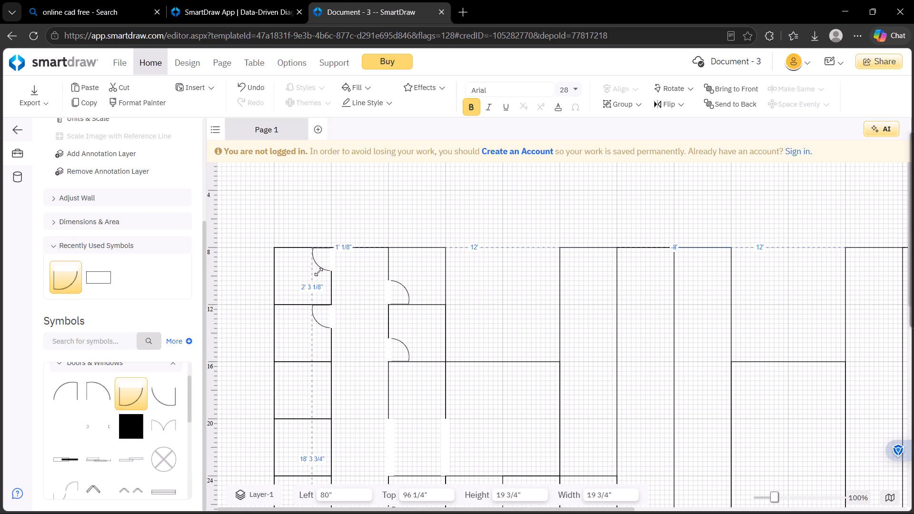
pyautogui.moveTo(318, 272); pyautogui.dragTo(319, 272)
pyautogui.click(359, 268)
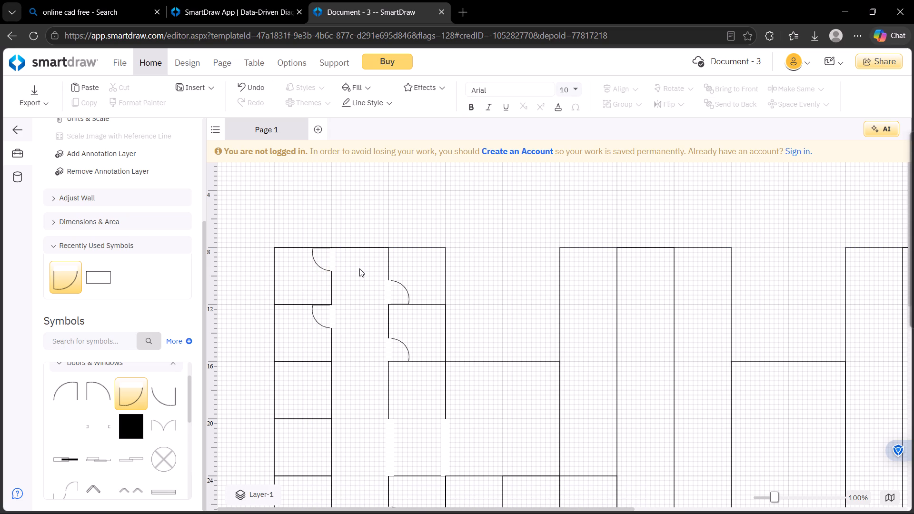
# Add a rectangle at left 12', top 16', sized 8' wide by 4' high, above the corridor opening.
pyautogui.scroll(-3, 360, 269)
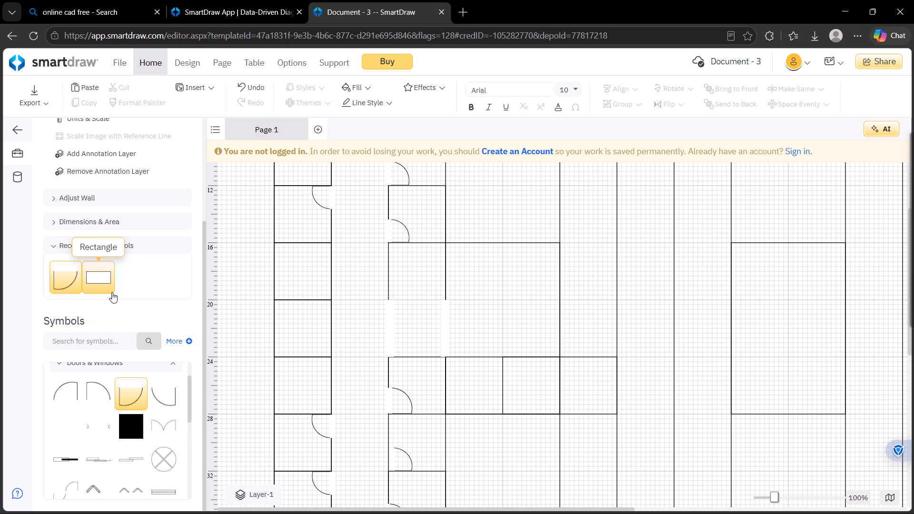
pyautogui.moveTo(101, 284); pyautogui.dragTo(428, 273)
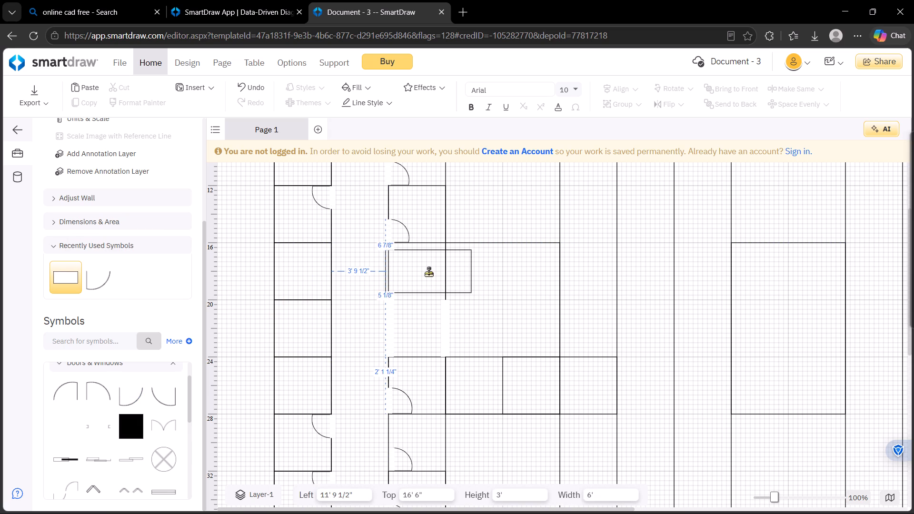
pyautogui.moveTo(428, 273); pyautogui.dragTo(434, 266)
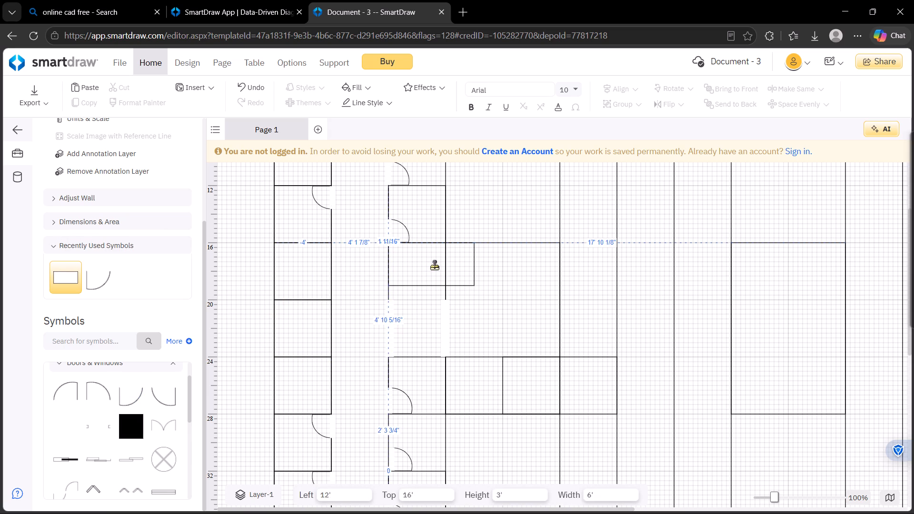
pyautogui.moveTo(434, 266); pyautogui.dragTo(430, 266)
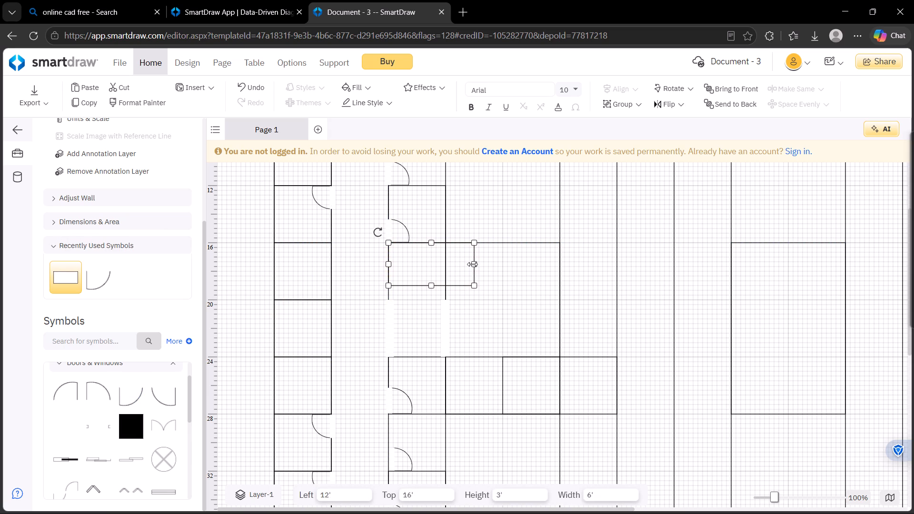
pyautogui.moveTo(472, 265); pyautogui.dragTo(504, 264)
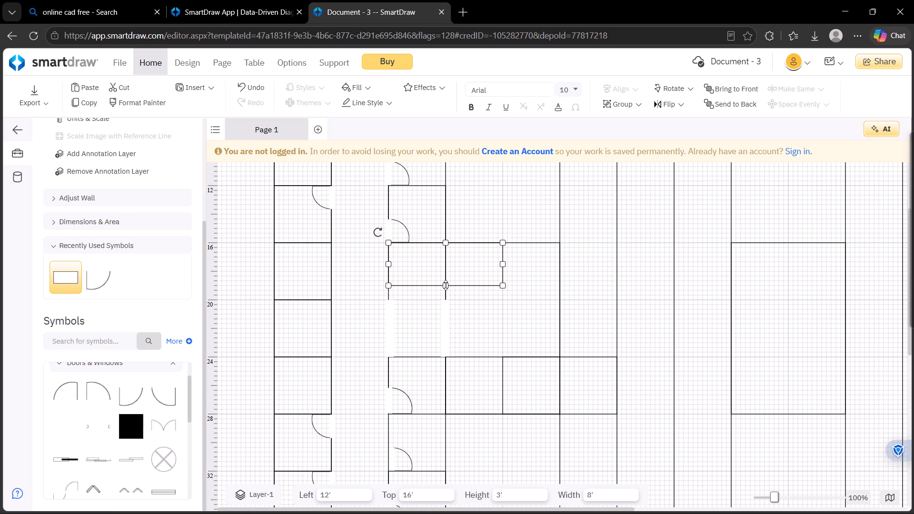
pyautogui.moveTo(446, 285); pyautogui.dragTo(446, 298)
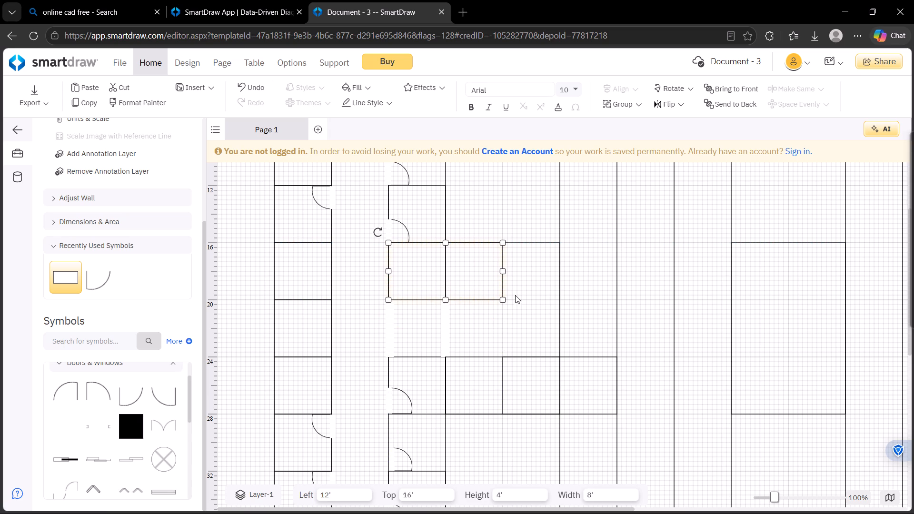
pyautogui.click(523, 279)
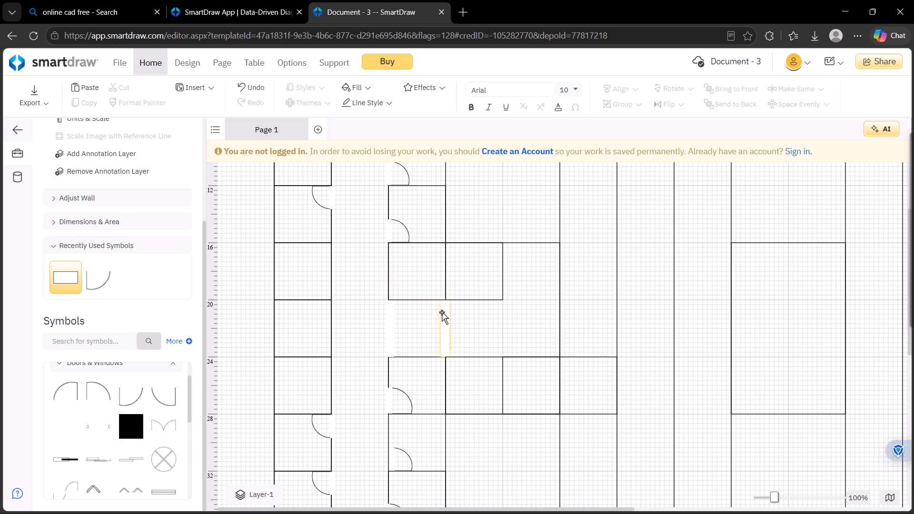
# Add an adjoining rectangle at left 20', top 16', sized 8' wide by 4' high.
pyautogui.moveTo(68, 287); pyautogui.dragTo(175, 291)
pyautogui.moveTo(175, 291); pyautogui.dragTo(546, 266)
pyautogui.moveTo(586, 263); pyautogui.dragTo(596, 261)
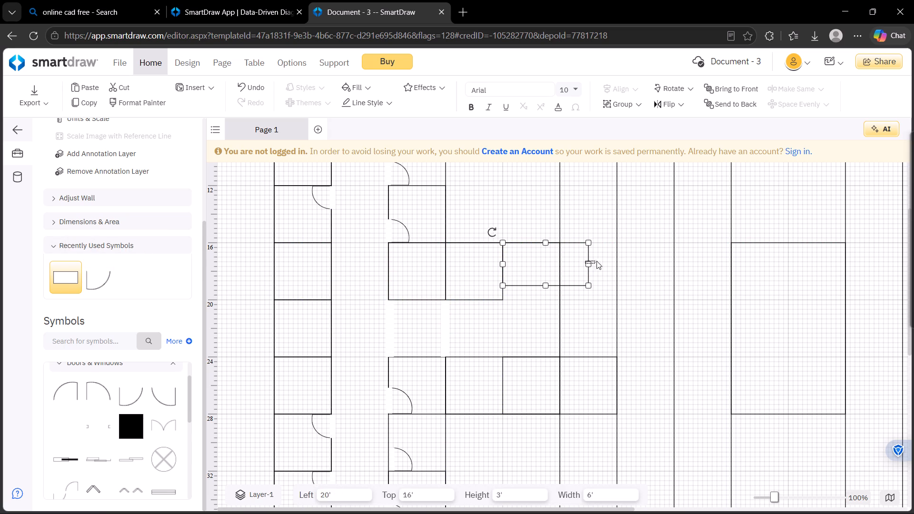
pyautogui.moveTo(596, 261); pyautogui.dragTo(610, 260)
pyautogui.click(587, 265)
pyautogui.moveTo(588, 264); pyautogui.dragTo(618, 260)
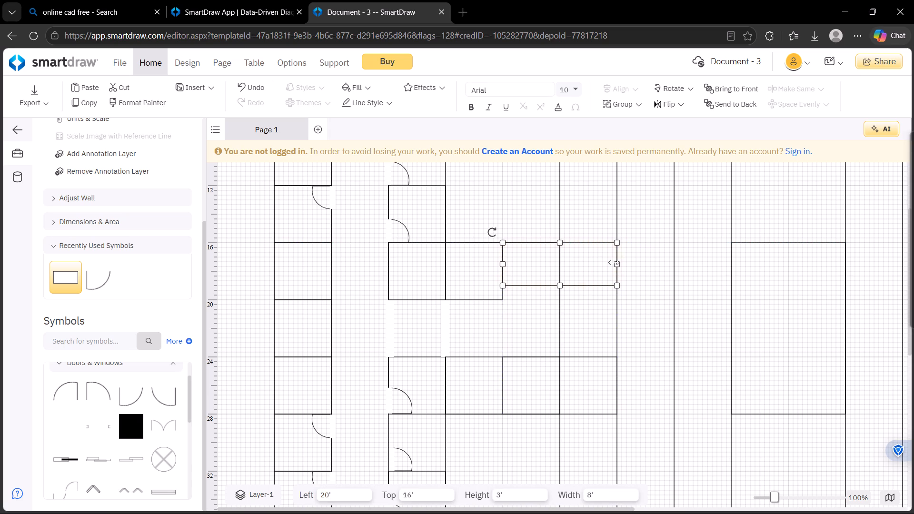
pyautogui.click(562, 286)
pyautogui.moveTo(562, 286); pyautogui.dragTo(563, 299)
pyautogui.click(569, 324)
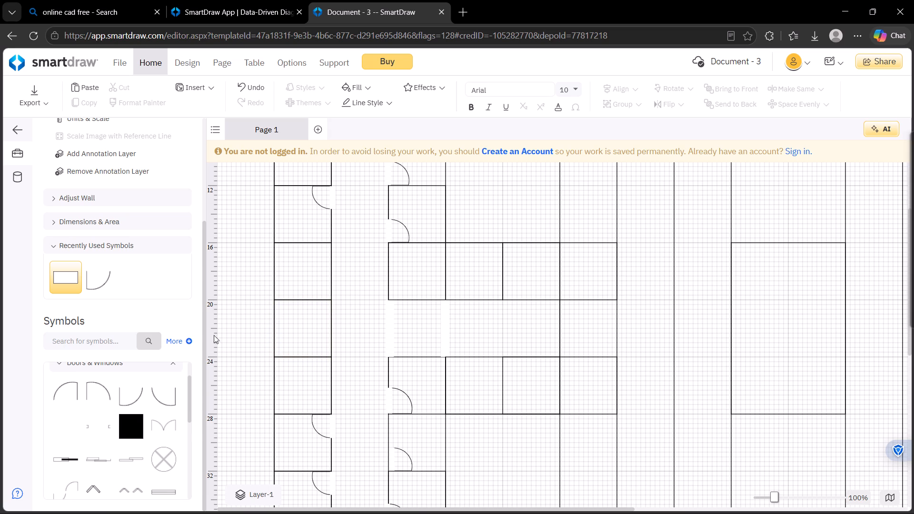
# Add a 4' by 4' rectangle at left 24', top 8', in the top corner of the tall block.
pyautogui.scroll(6, 390, 303)
pyautogui.scroll(-3, 391, 302)
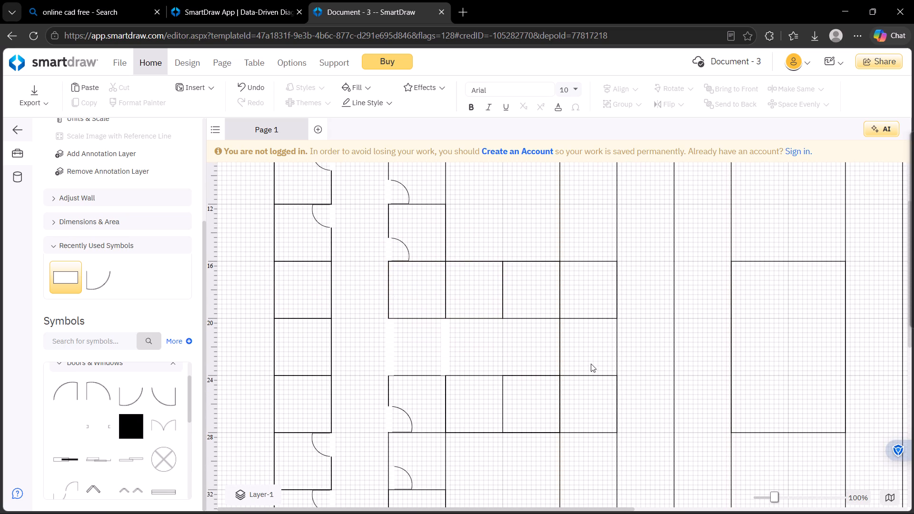
pyautogui.click(758, 498)
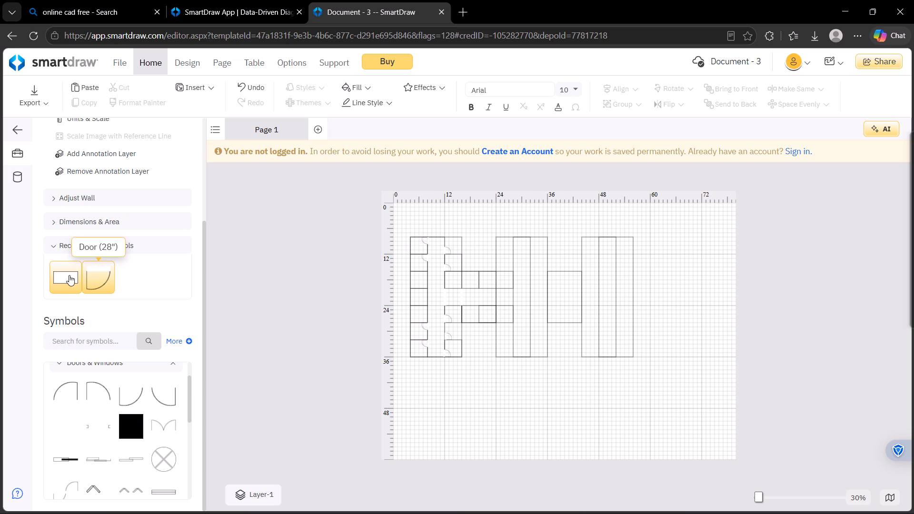
pyautogui.moveTo(69, 275); pyautogui.dragTo(449, 240)
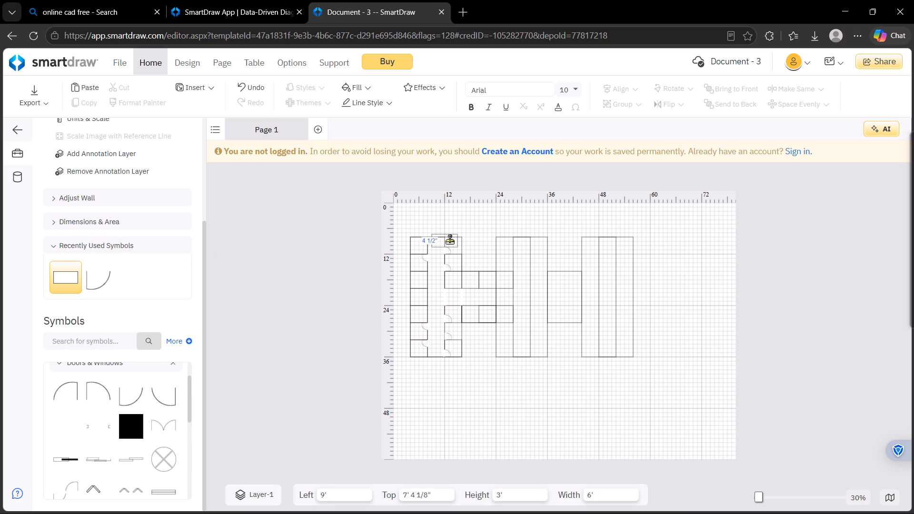
pyautogui.moveTo(449, 240); pyautogui.dragTo(510, 244)
pyautogui.moveTo(522, 243); pyautogui.dragTo(515, 244)
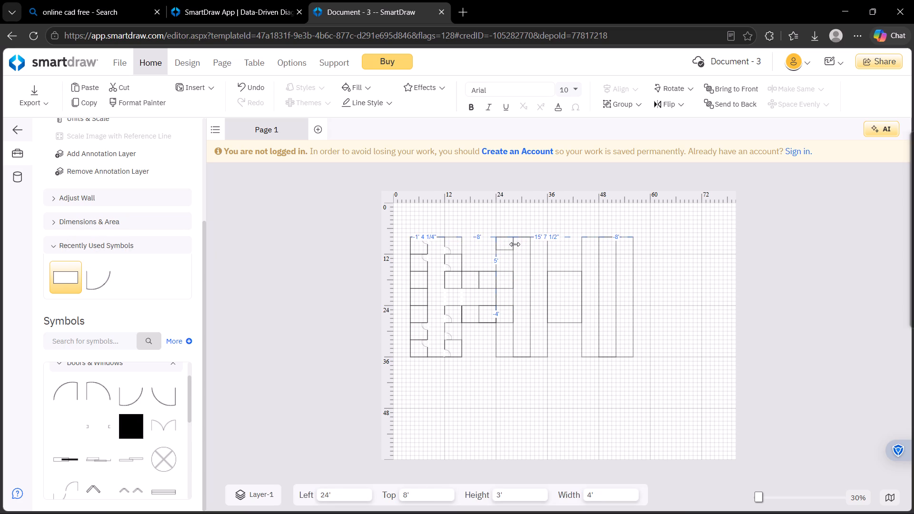
pyautogui.moveTo(515, 244); pyautogui.dragTo(514, 244)
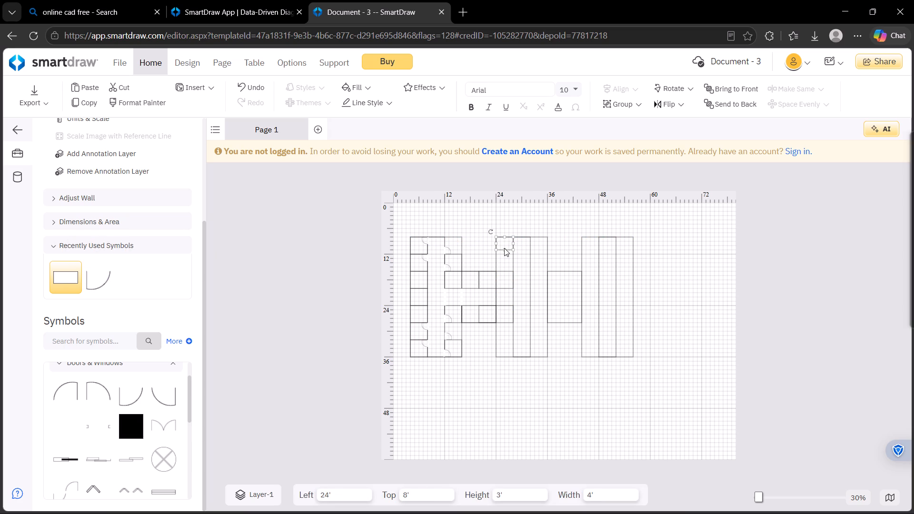
pyautogui.click(504, 248)
pyautogui.click(505, 248)
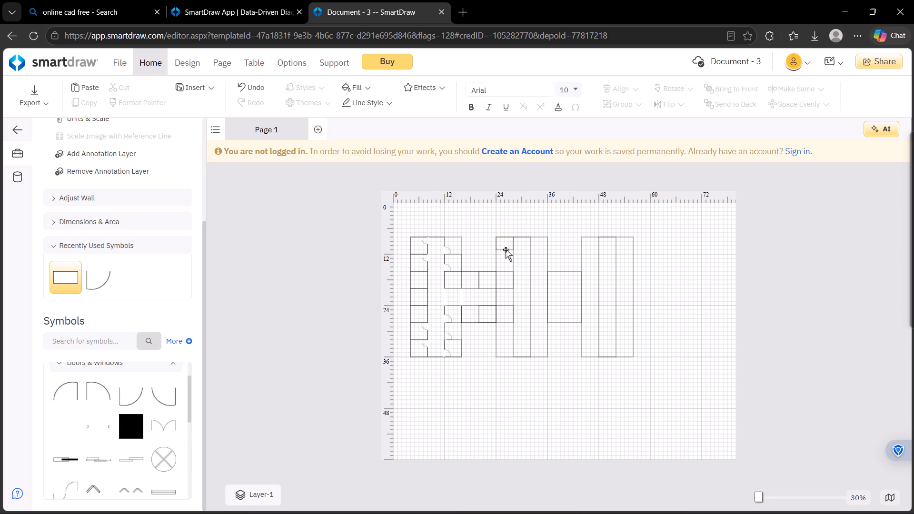
pyautogui.click(506, 249)
pyautogui.click(506, 249)
pyautogui.click(506, 253)
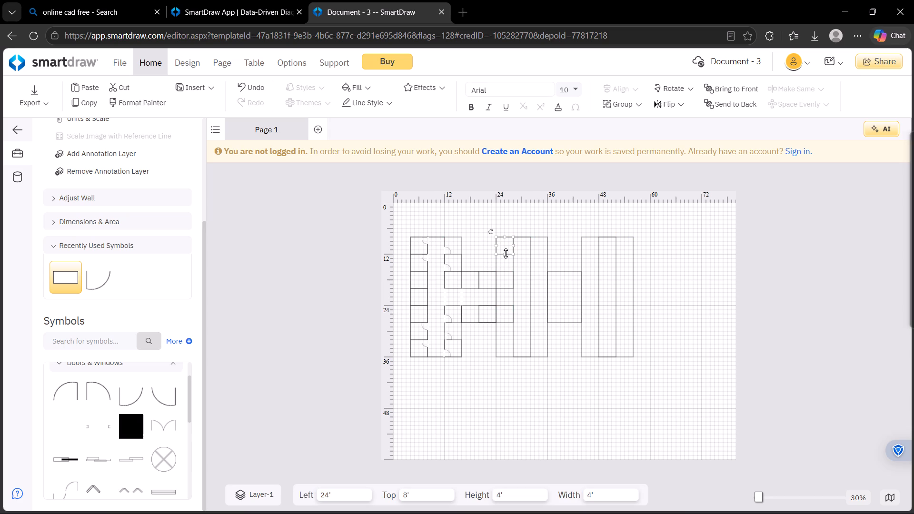
pyautogui.click(527, 209)
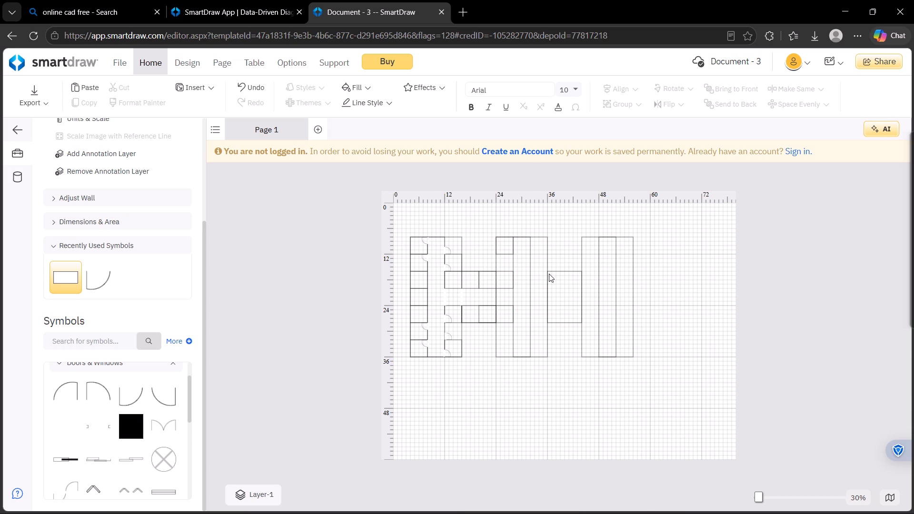
pyautogui.click(766, 497)
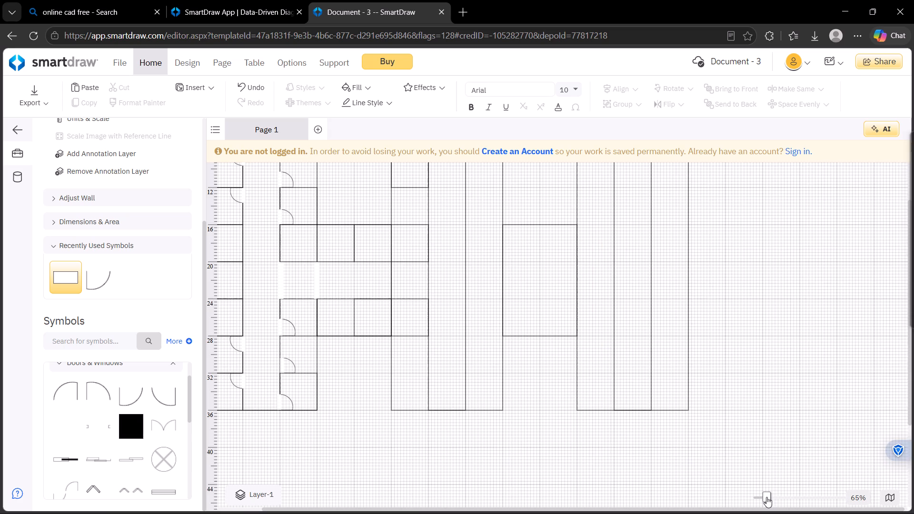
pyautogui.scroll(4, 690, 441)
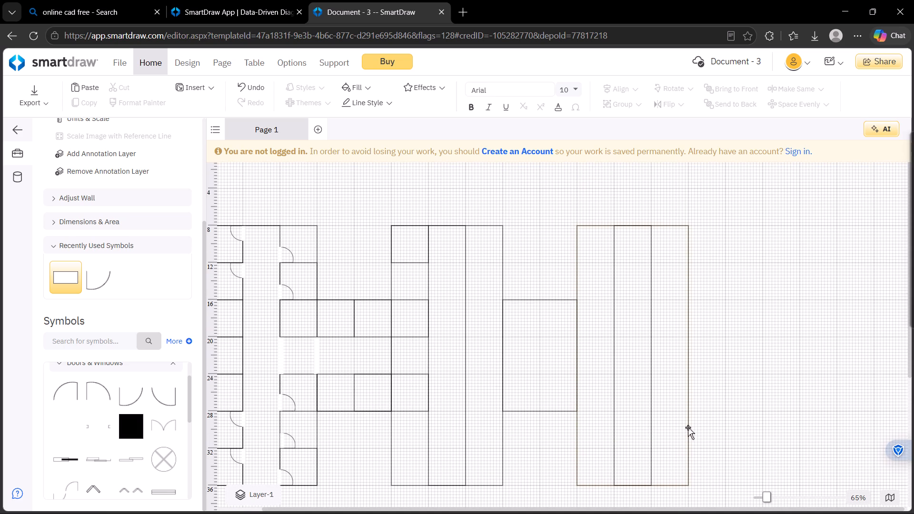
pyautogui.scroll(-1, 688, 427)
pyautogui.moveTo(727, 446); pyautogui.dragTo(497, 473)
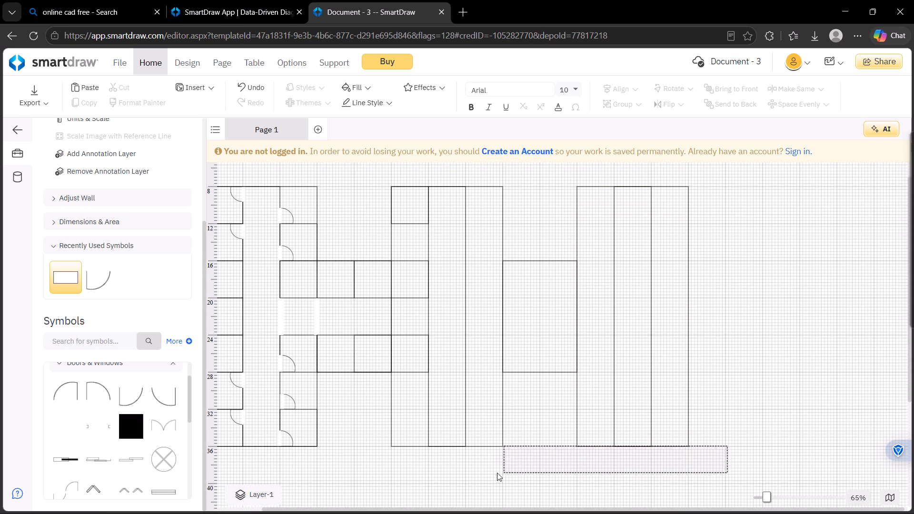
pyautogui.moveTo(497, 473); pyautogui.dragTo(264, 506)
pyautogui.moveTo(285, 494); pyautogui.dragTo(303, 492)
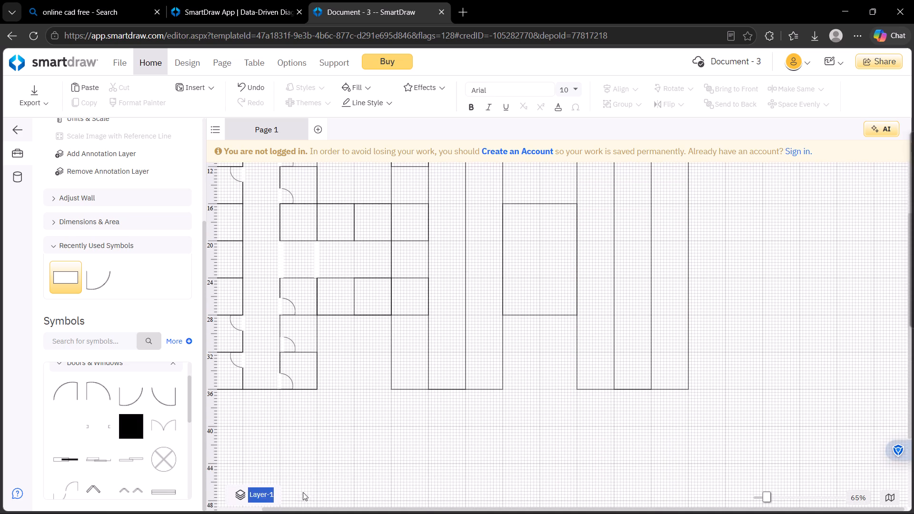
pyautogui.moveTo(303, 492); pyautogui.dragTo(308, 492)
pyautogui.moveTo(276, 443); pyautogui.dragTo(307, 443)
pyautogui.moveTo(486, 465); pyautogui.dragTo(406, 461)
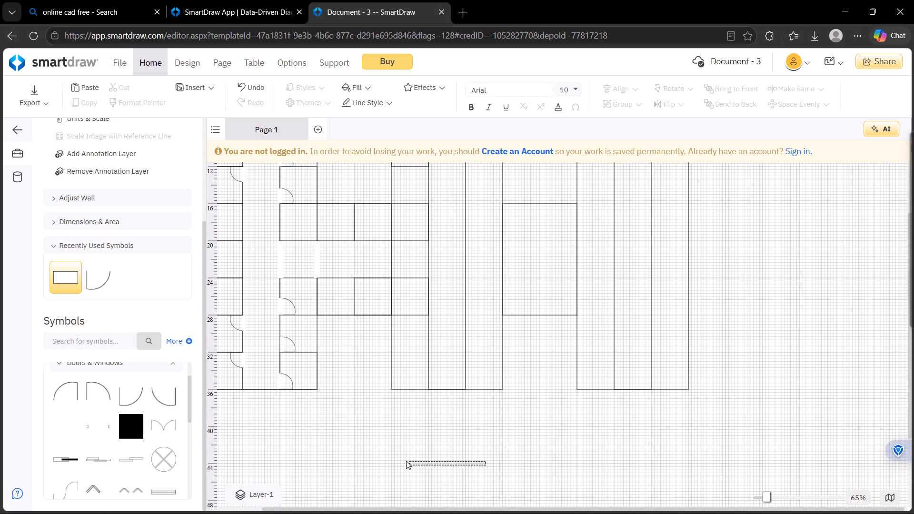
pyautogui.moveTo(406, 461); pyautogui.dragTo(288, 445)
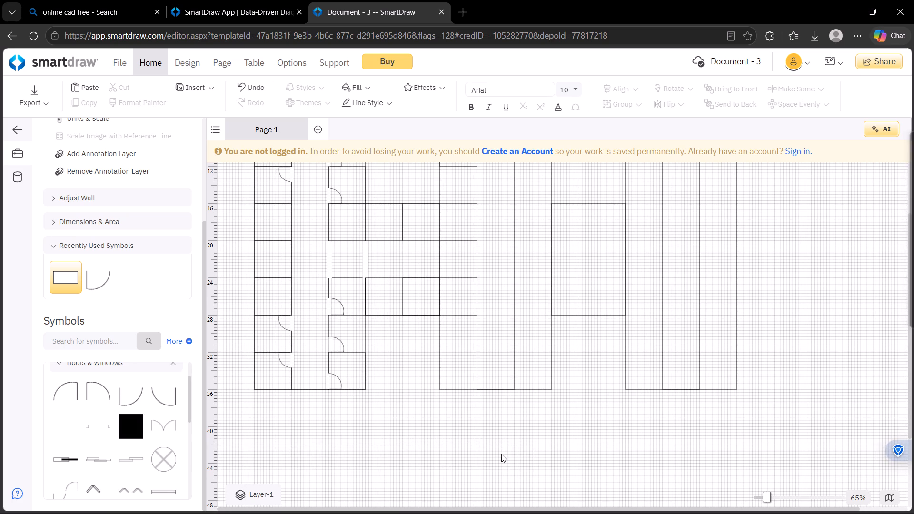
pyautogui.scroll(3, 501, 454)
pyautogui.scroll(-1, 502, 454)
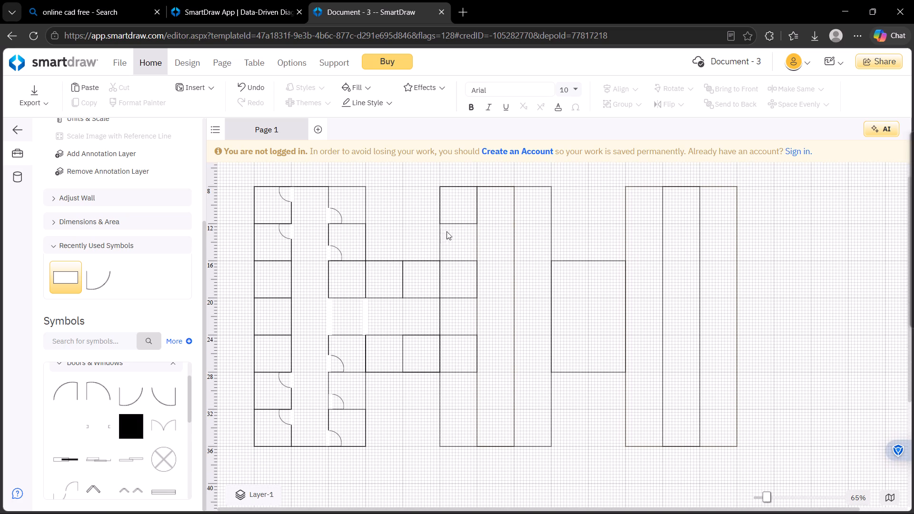
# Add a 4' by 4' rectangle at left 32', top 8', in the tall block's other top corner.
pyautogui.moveTo(66, 283); pyautogui.dragTo(548, 215)
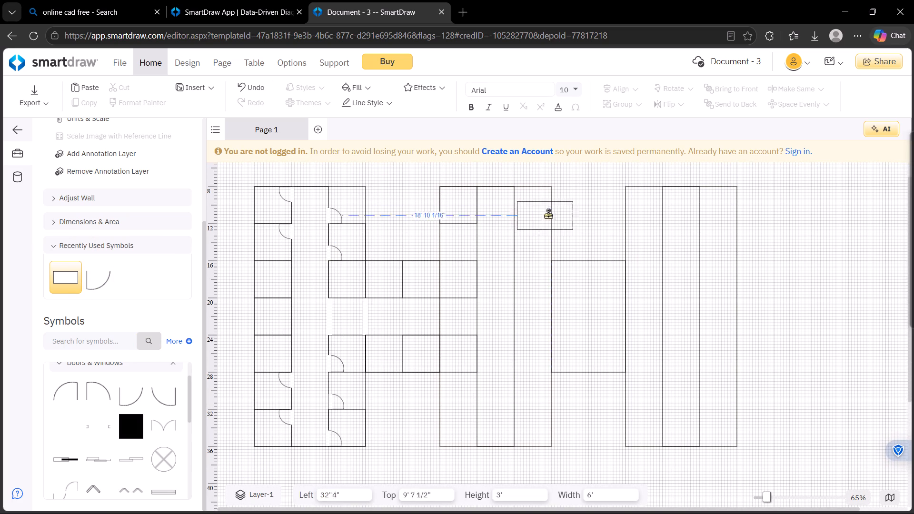
pyautogui.moveTo(548, 215); pyautogui.dragTo(543, 200)
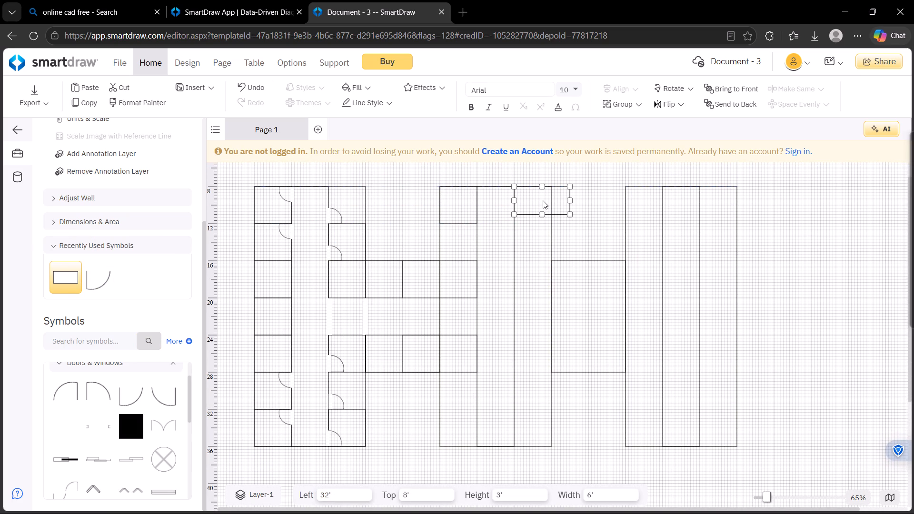
pyautogui.moveTo(570, 200); pyautogui.dragTo(559, 199)
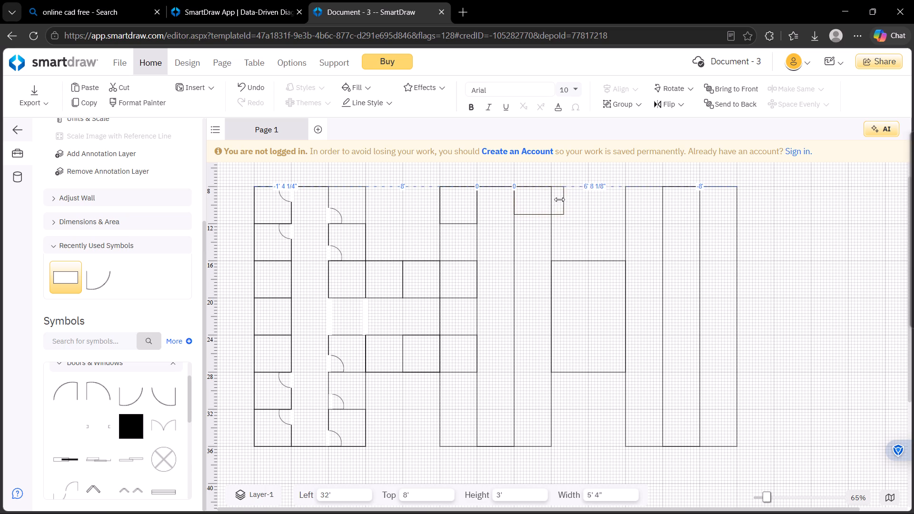
pyautogui.moveTo(559, 199); pyautogui.dragTo(551, 201)
pyautogui.moveTo(531, 215); pyautogui.dragTo(531, 223)
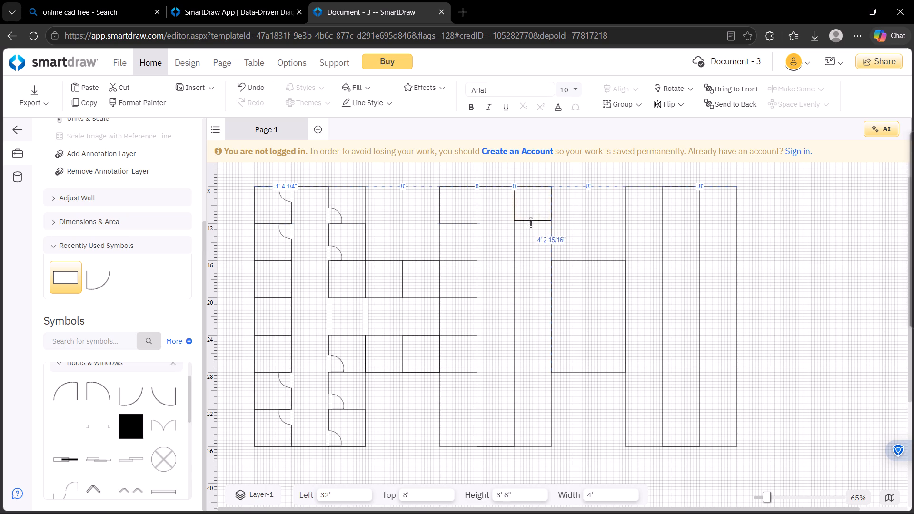
pyautogui.moveTo(531, 223); pyautogui.dragTo(532, 224)
pyautogui.click(607, 229)
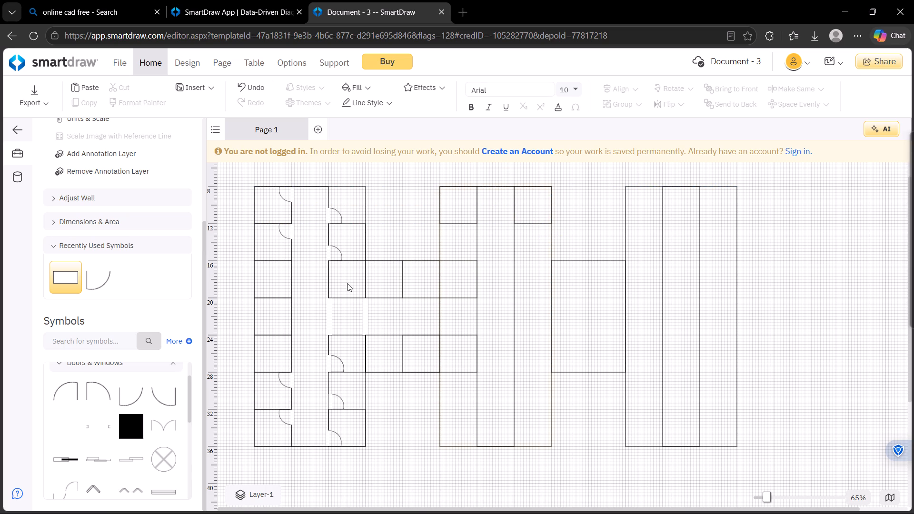
# Add a 4' by 4' rectangle at left 32', top 12', directly below the corner cell.
pyautogui.moveTo(69, 283); pyautogui.dragTo(539, 246)
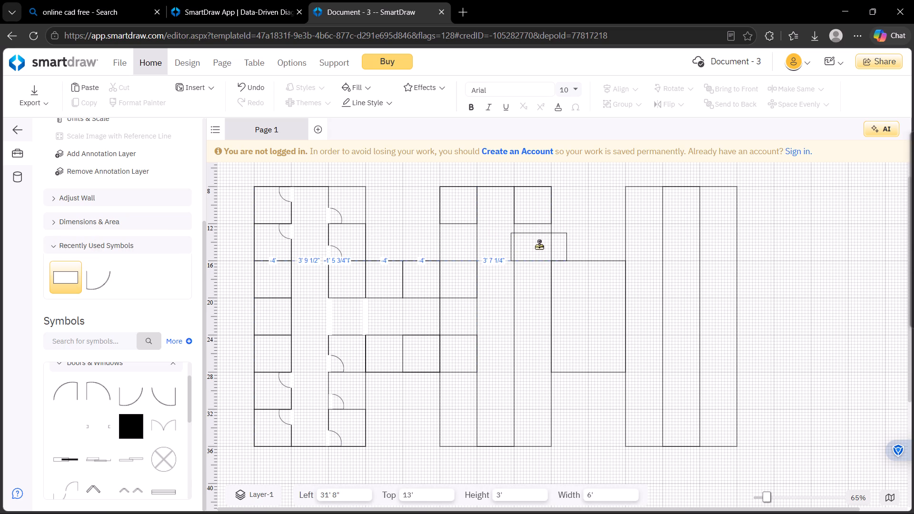
pyautogui.moveTo(539, 246); pyautogui.dragTo(543, 237)
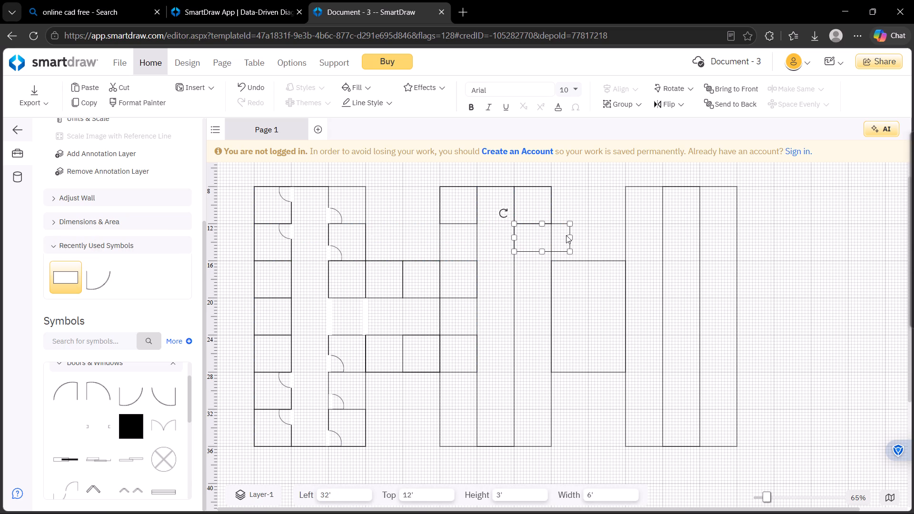
pyautogui.moveTo(569, 235); pyautogui.dragTo(552, 237)
pyautogui.moveTo(534, 253); pyautogui.dragTo(533, 263)
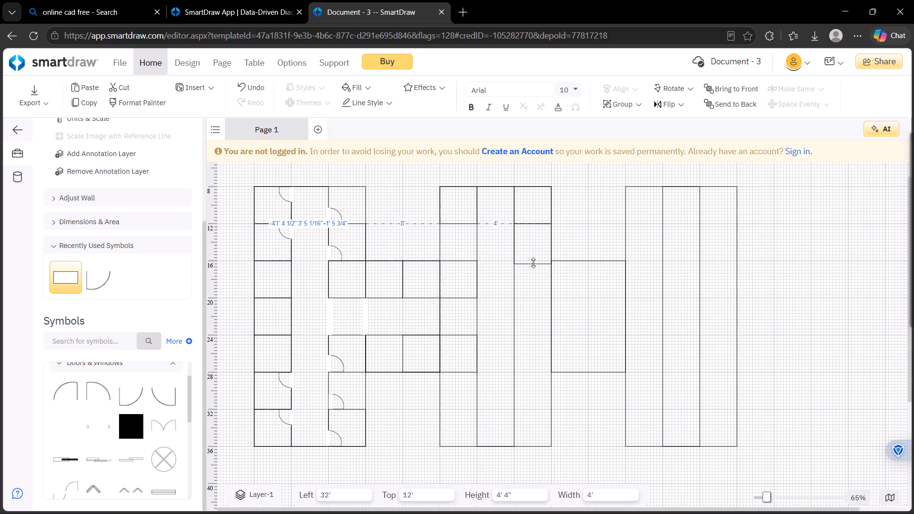
pyautogui.moveTo(533, 263); pyautogui.dragTo(533, 262)
pyautogui.click(577, 239)
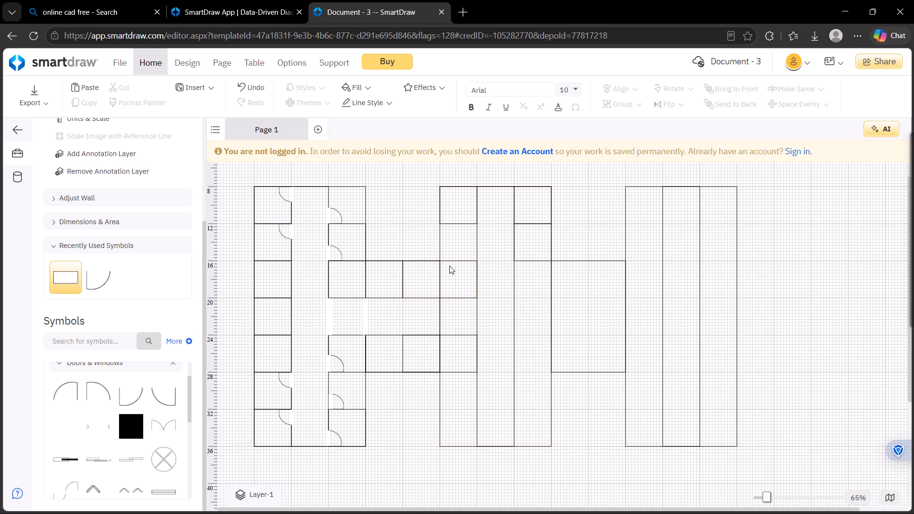
# Add a 4' by 4' rectangle at left 32', top 16', continuing the column of cells downward.
pyautogui.click(69, 286)
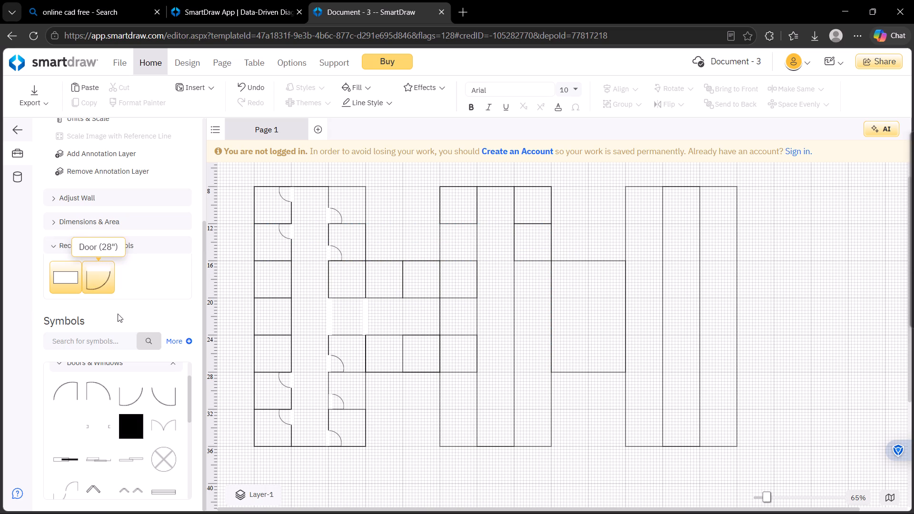
pyautogui.moveTo(73, 277); pyautogui.dragTo(109, 279)
pyautogui.moveTo(109, 279); pyautogui.dragTo(380, 300)
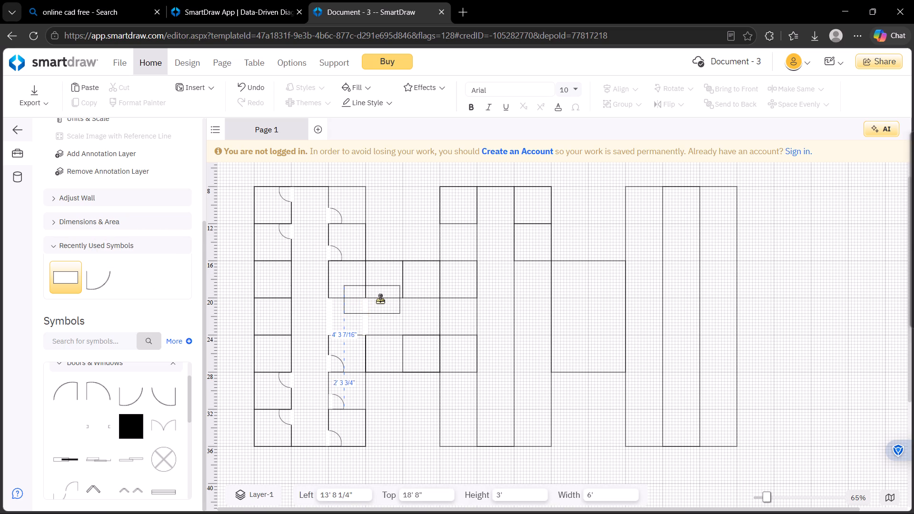
pyautogui.moveTo(380, 300); pyautogui.dragTo(541, 278)
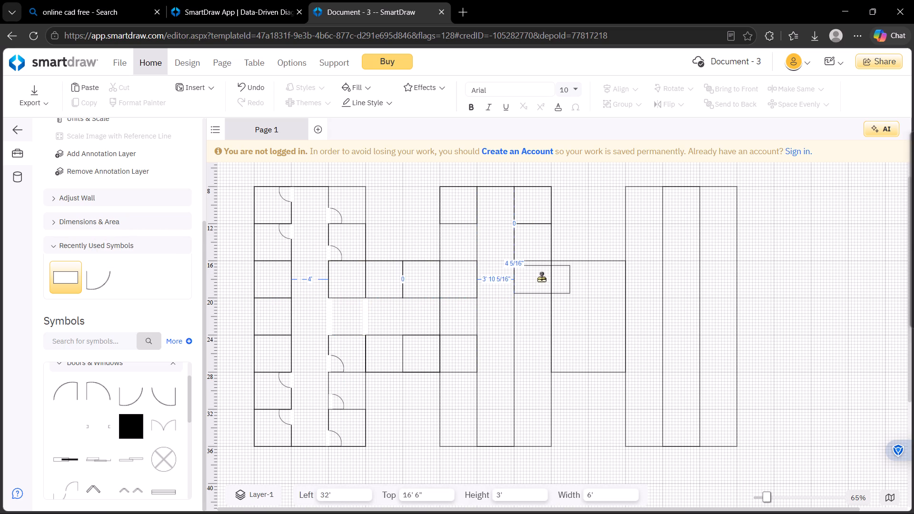
pyautogui.moveTo(541, 278); pyautogui.dragTo(596, 228)
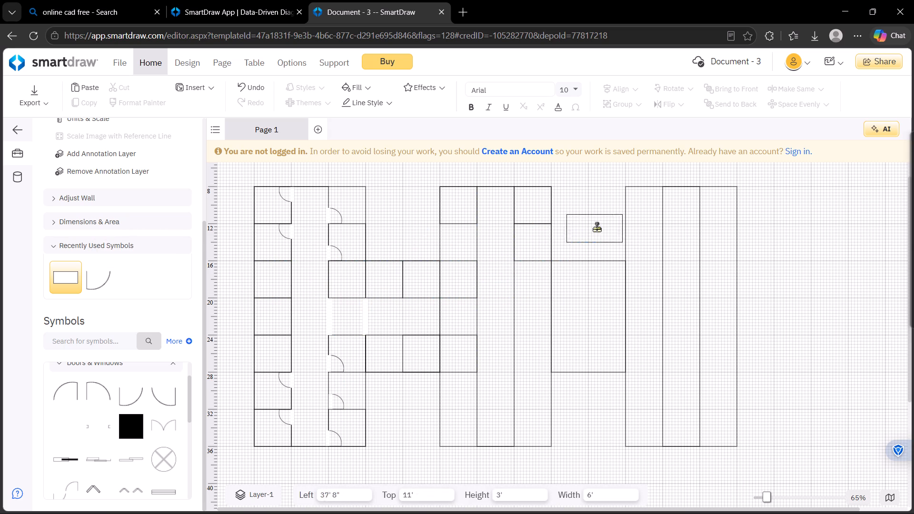
pyautogui.moveTo(596, 228); pyautogui.dragTo(634, 223)
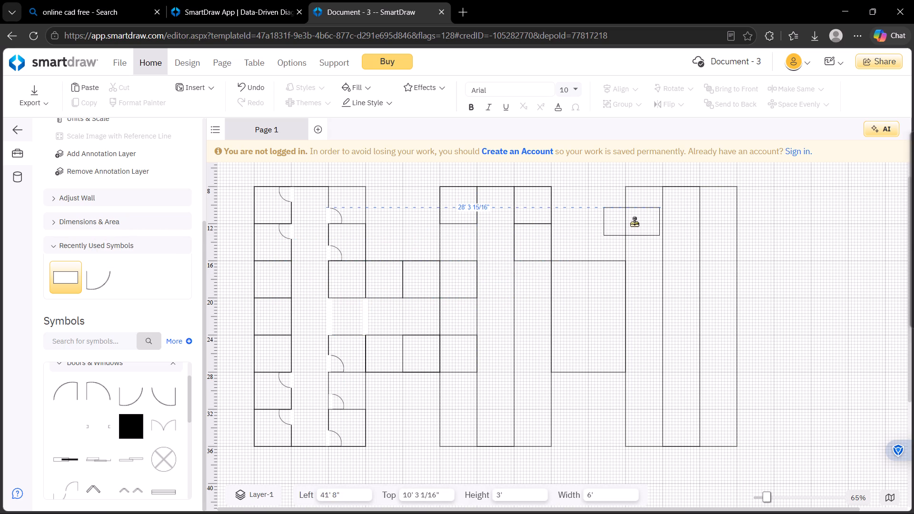
pyautogui.moveTo(634, 223); pyautogui.dragTo(612, 242)
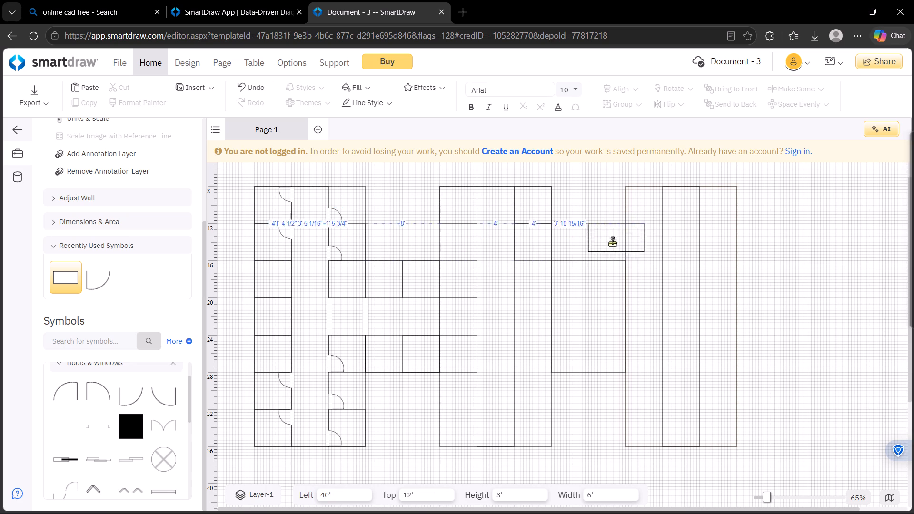
pyautogui.moveTo(612, 242); pyautogui.dragTo(539, 277)
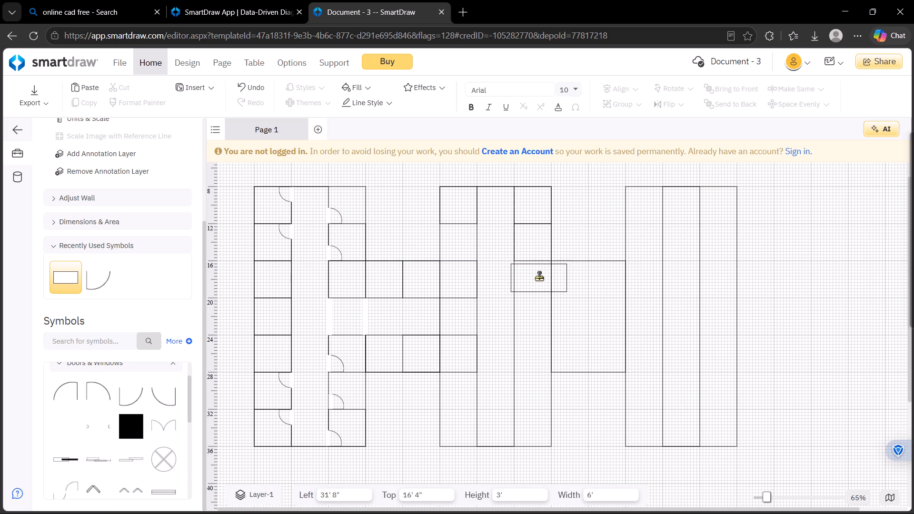
pyautogui.moveTo(539, 277); pyautogui.dragTo(542, 274)
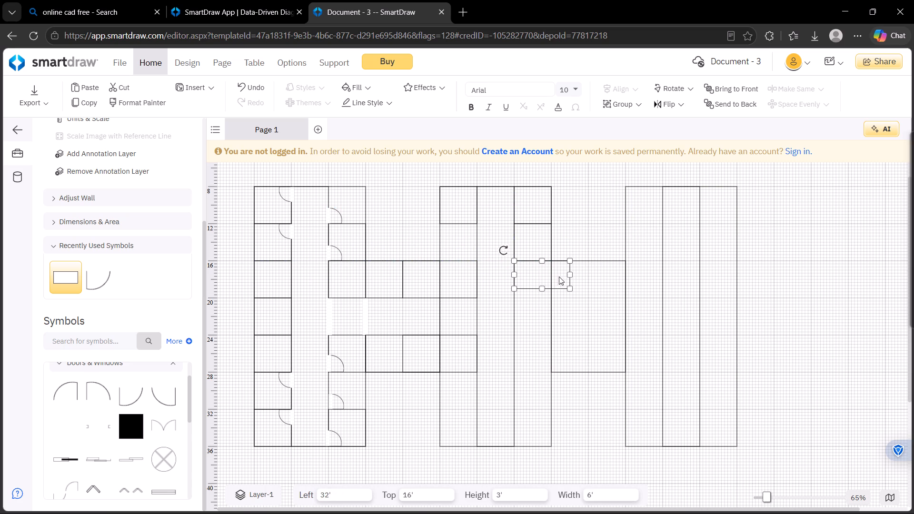
pyautogui.moveTo(569, 274); pyautogui.dragTo(550, 277)
pyautogui.moveTo(533, 290); pyautogui.dragTo(536, 298)
pyautogui.click(604, 217)
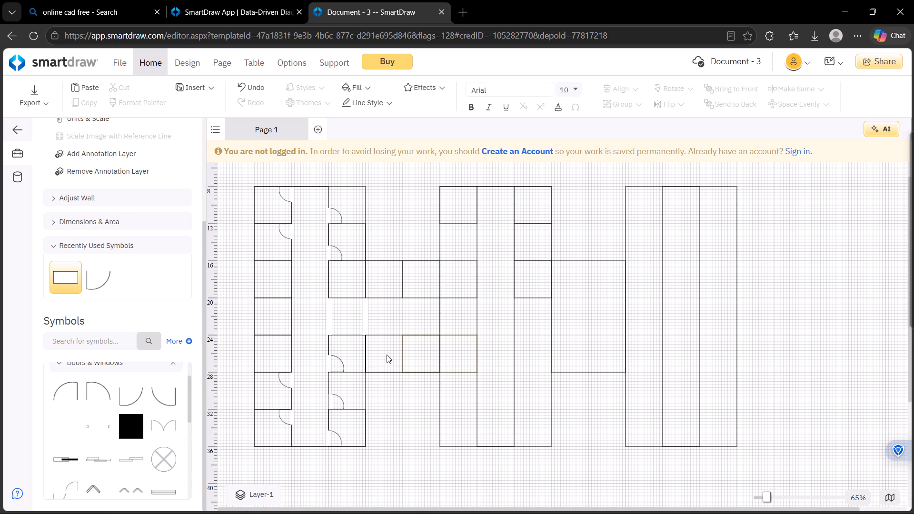
# Add a rectangle at left 32', top 24', sized 12' wide by 4' high, reaching across to the next tall block.
pyautogui.moveTo(60, 279); pyautogui.dragTo(198, 329)
pyautogui.moveTo(198, 329); pyautogui.dragTo(540, 350)
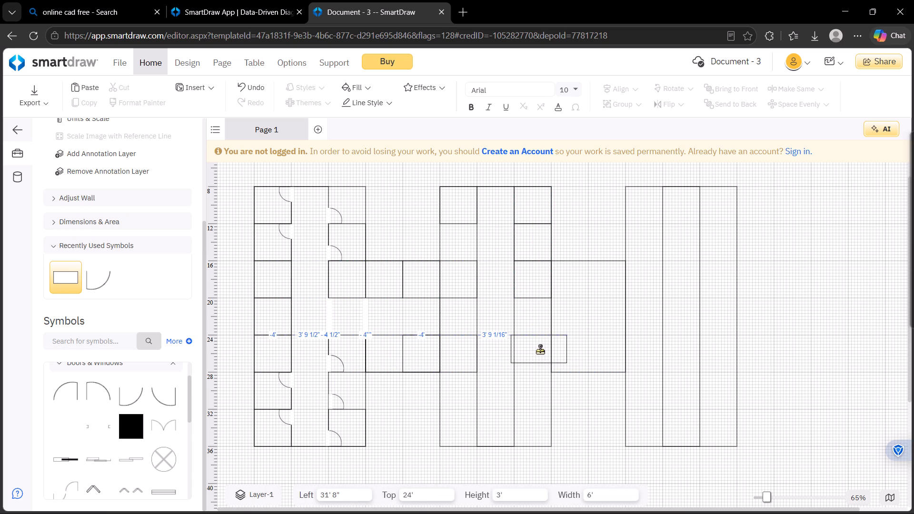
pyautogui.moveTo(540, 350); pyautogui.dragTo(540, 351)
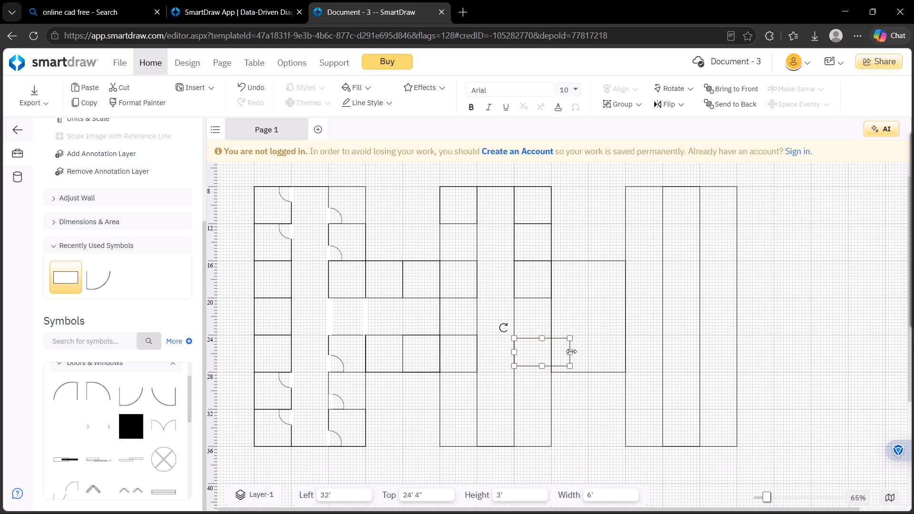
pyautogui.moveTo(572, 352); pyautogui.dragTo(611, 356)
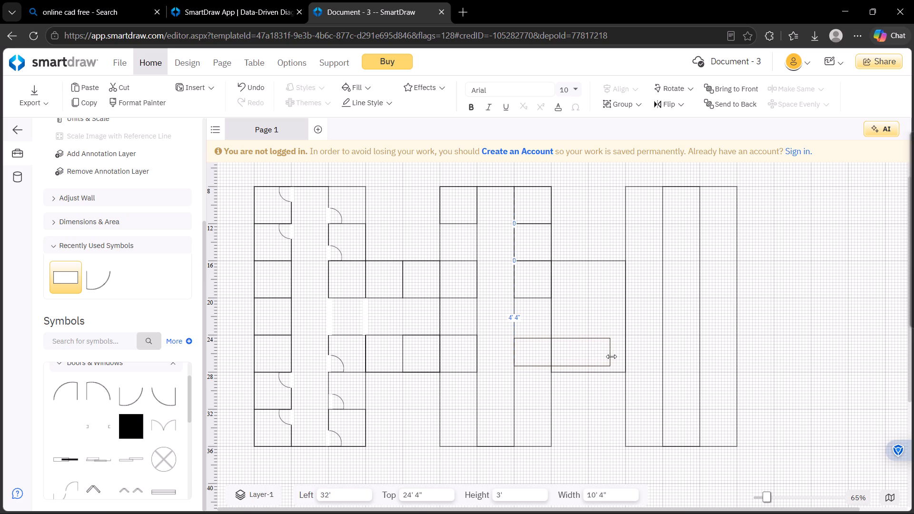
pyautogui.moveTo(611, 356); pyautogui.dragTo(628, 356)
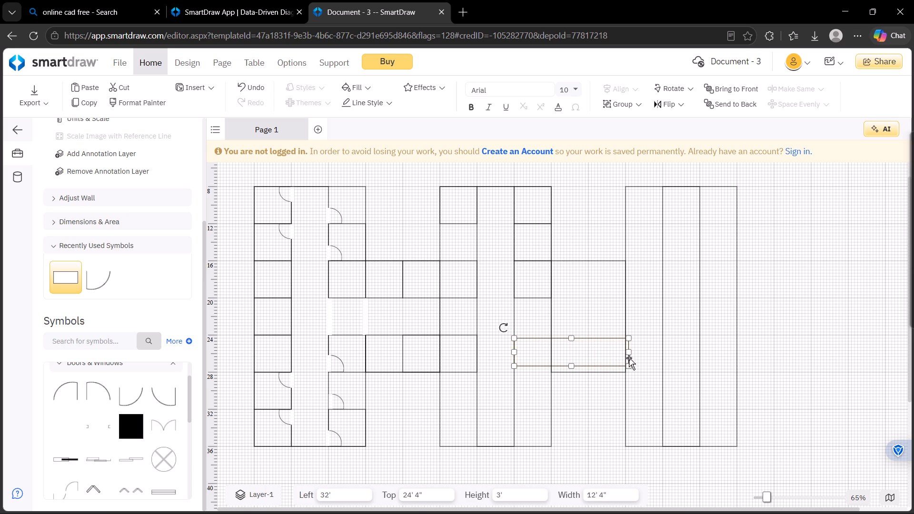
pyautogui.moveTo(630, 354); pyautogui.dragTo(625, 354)
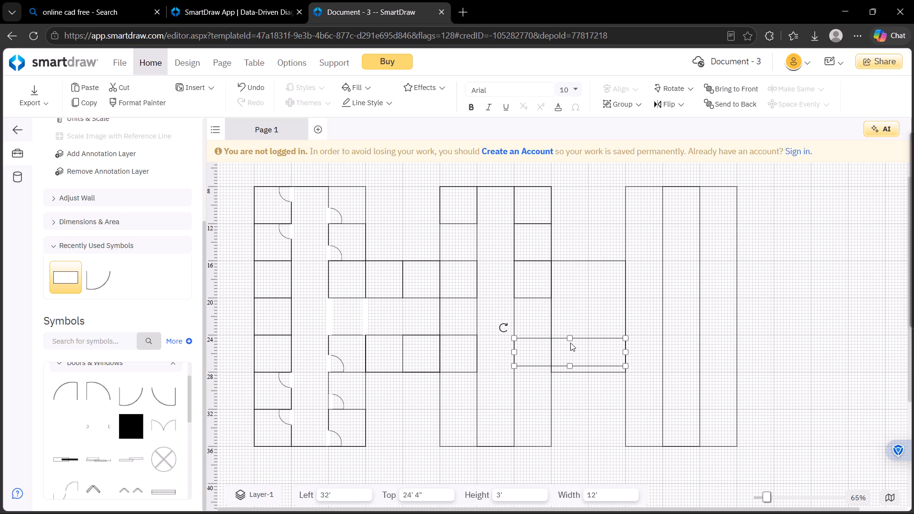
pyautogui.click(569, 338)
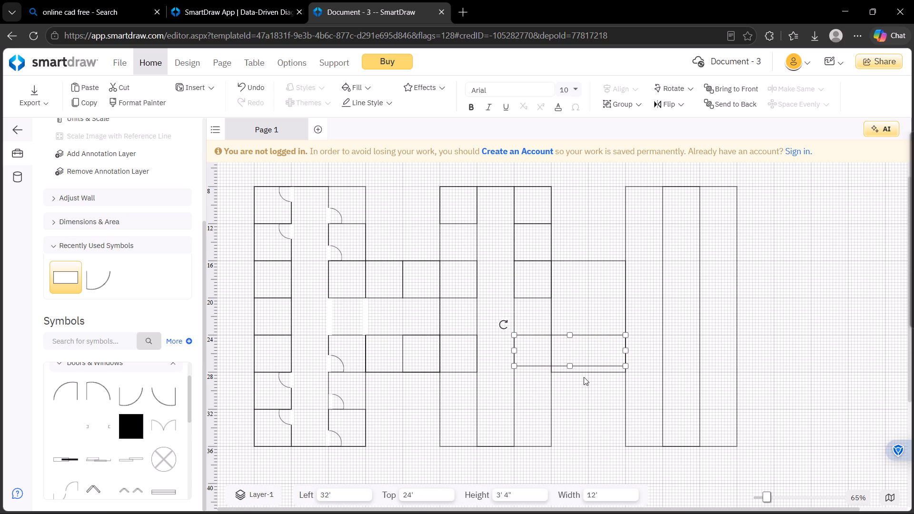
pyautogui.moveTo(571, 366); pyautogui.dragTo(571, 371)
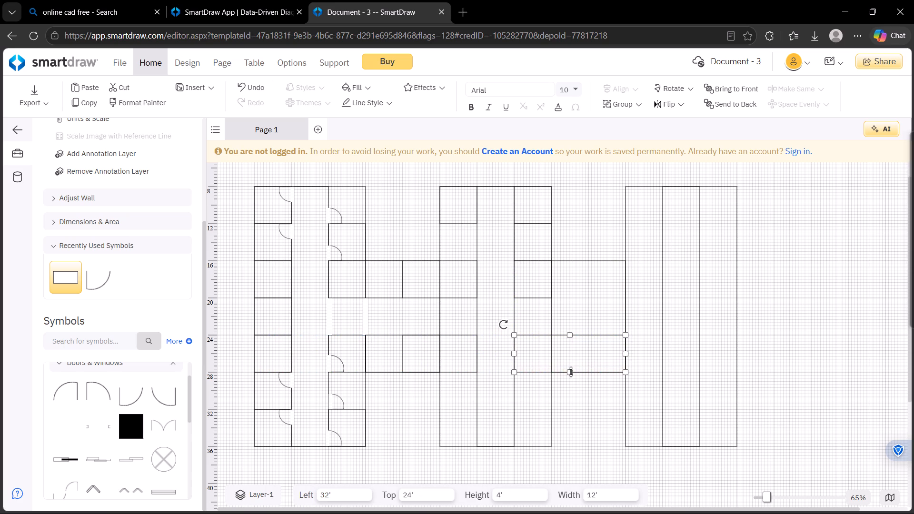
# Add a rectangle at left 40', top 24', sized 8' wide by 4' high, extending into the last tall block's first column.
pyautogui.moveTo(64, 281); pyautogui.dragTo(92, 284)
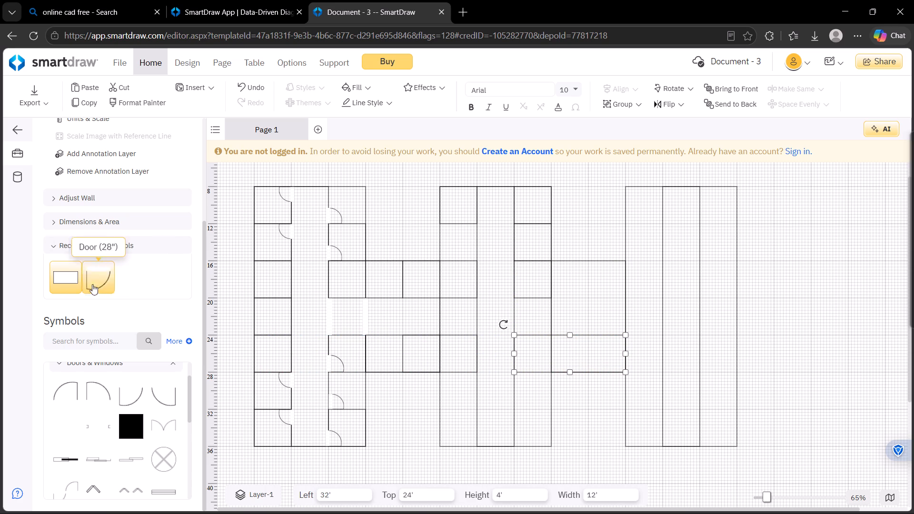
pyautogui.moveTo(92, 284); pyautogui.dragTo(617, 349)
pyautogui.moveTo(617, 363); pyautogui.dragTo(617, 369)
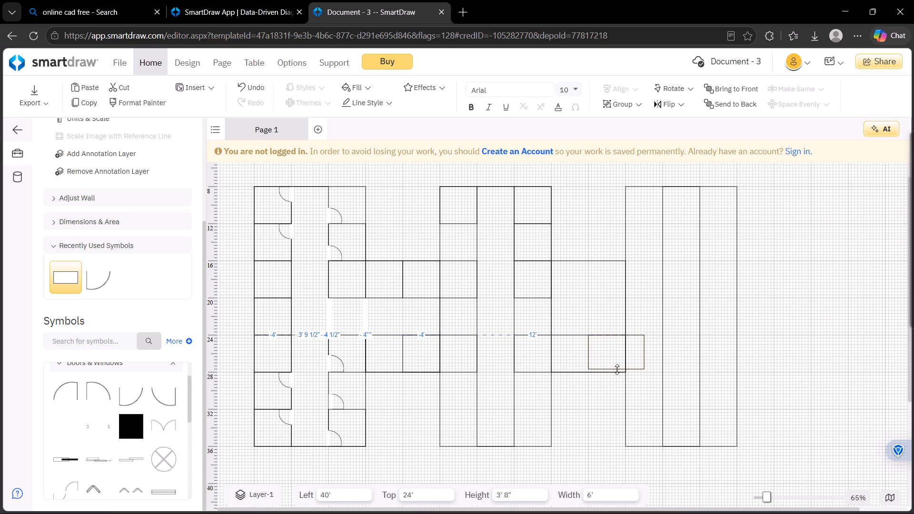
pyautogui.moveTo(617, 369); pyautogui.dragTo(617, 370)
pyautogui.moveTo(642, 353); pyautogui.dragTo(652, 354)
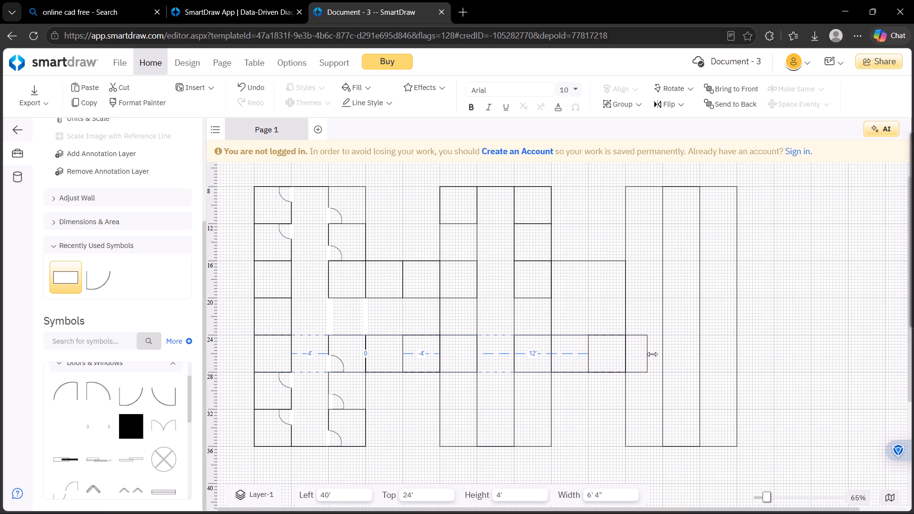
pyautogui.moveTo(652, 354); pyautogui.dragTo(663, 356)
pyautogui.click(648, 406)
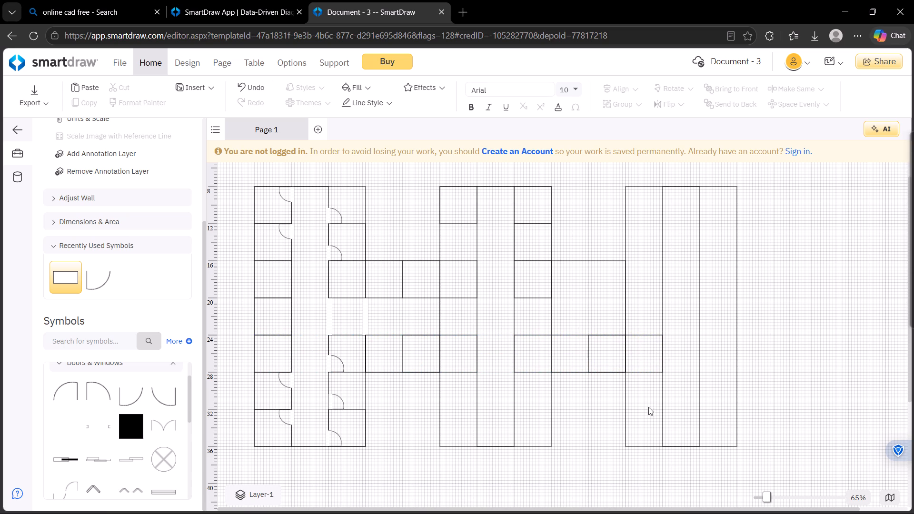
# Add a 4' by 4' rectangle at left 32', top 28', directly below the 12' wide rectangle's first cell.
pyautogui.moveTo(70, 284); pyautogui.dragTo(159, 323)
pyautogui.moveTo(159, 323); pyautogui.dragTo(542, 392)
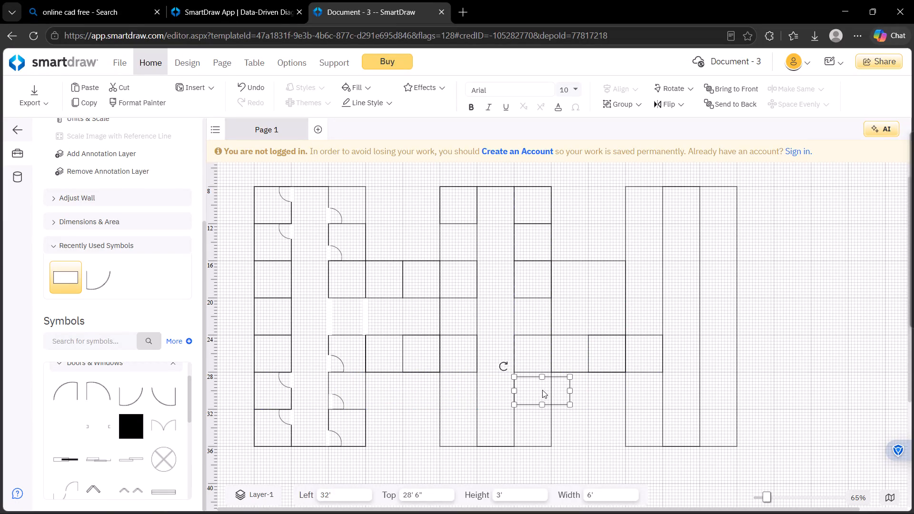
pyautogui.moveTo(543, 388); pyautogui.dragTo(546, 380)
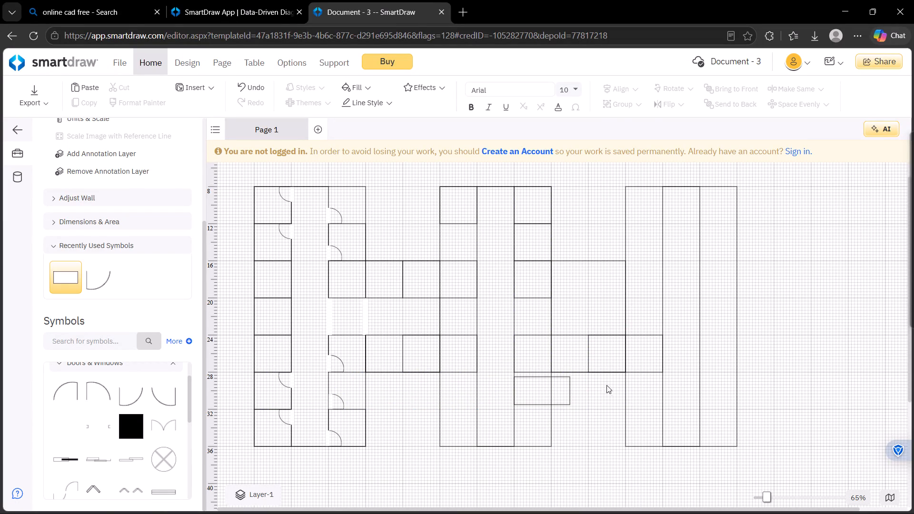
pyautogui.click(588, 372)
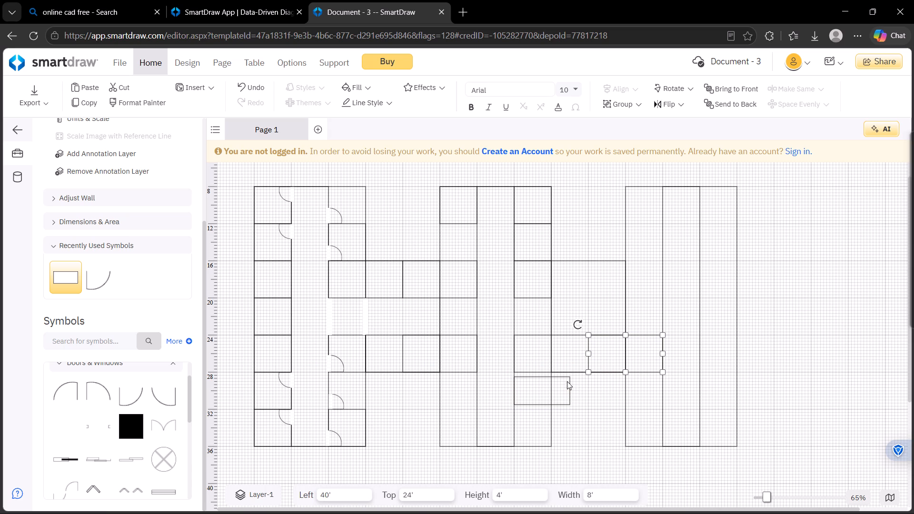
pyautogui.click(790, 497)
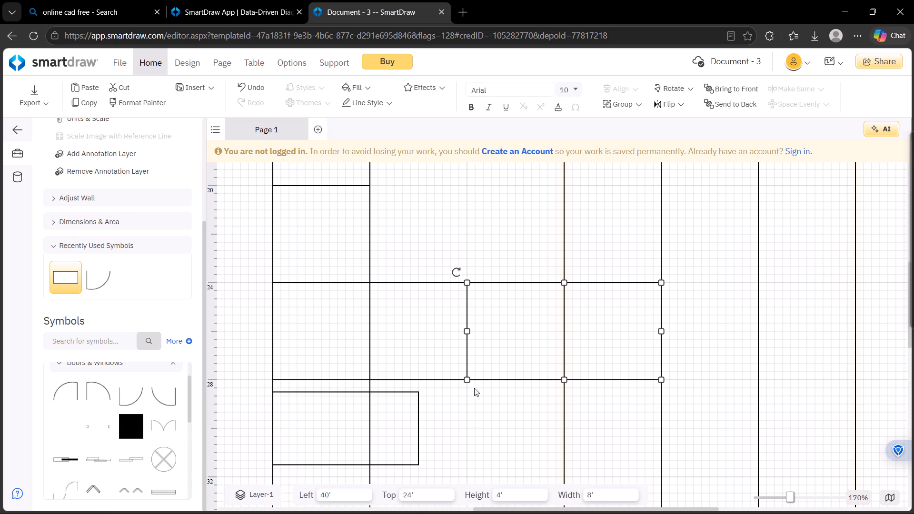
pyautogui.click(775, 497)
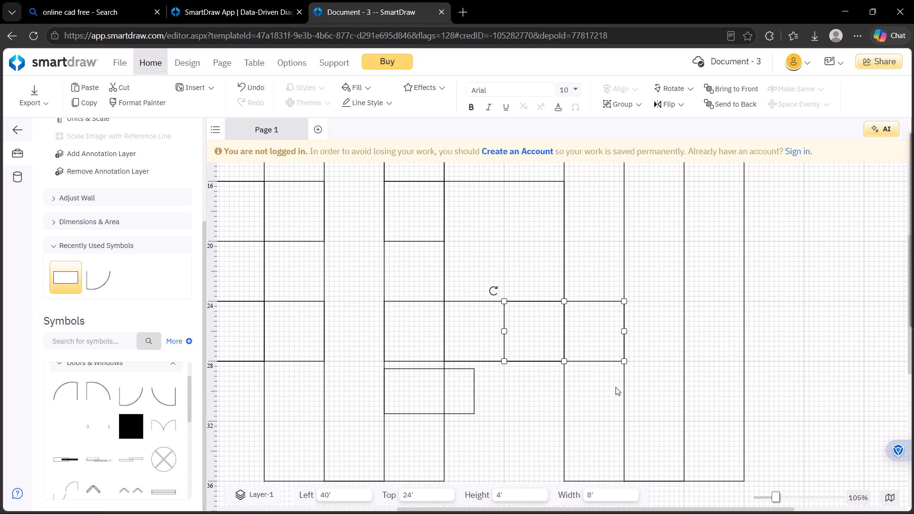
pyautogui.click(427, 370)
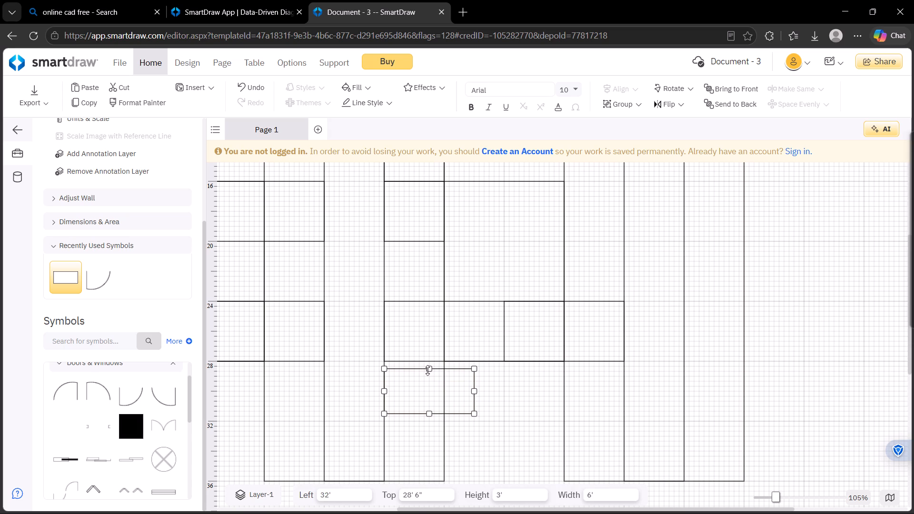
pyautogui.moveTo(431, 369); pyautogui.dragTo(433, 361)
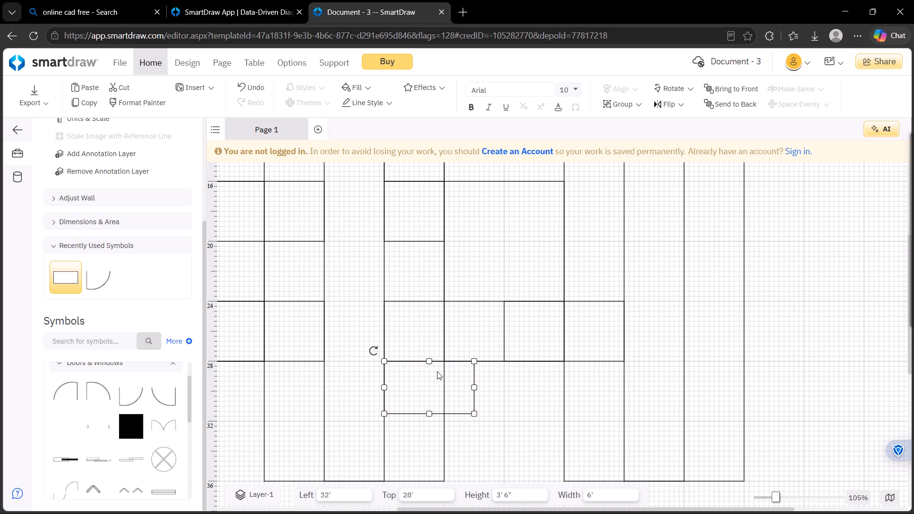
pyautogui.click(430, 415)
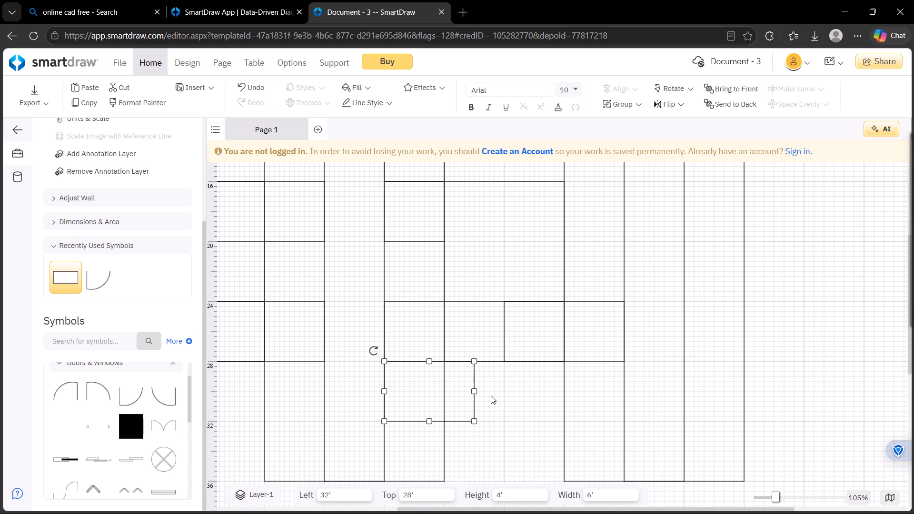
pyautogui.moveTo(471, 391); pyautogui.dragTo(504, 391)
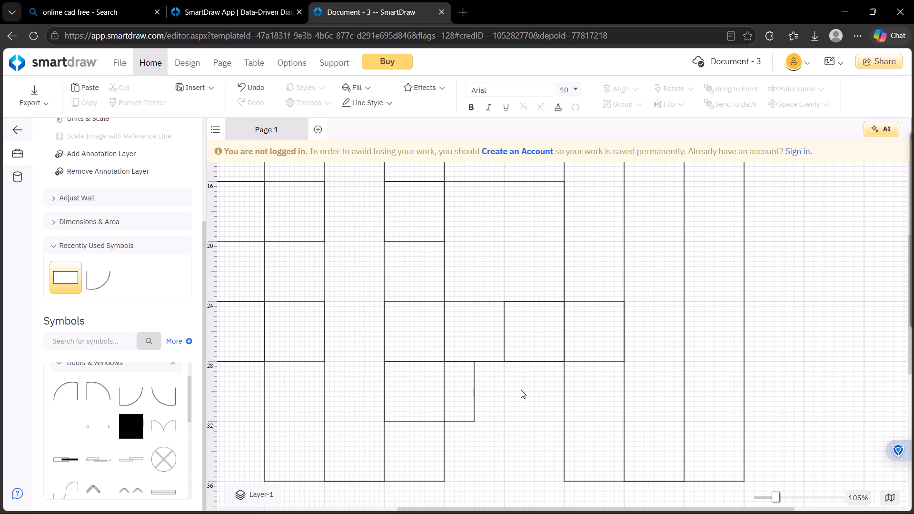
pyautogui.click(473, 400)
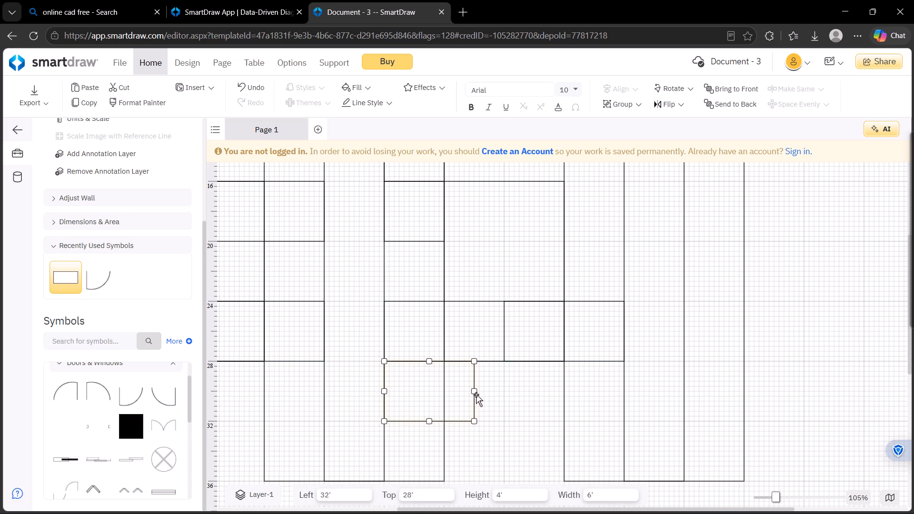
pyautogui.moveTo(476, 393); pyautogui.dragTo(442, 396)
pyautogui.scroll(-2, 453, 390)
pyautogui.click(508, 369)
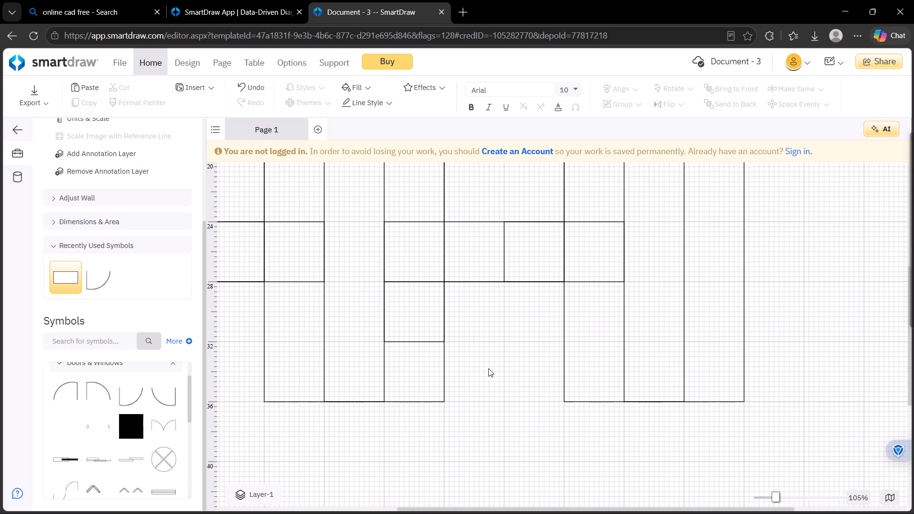
# Add a 4' by 4' rectangle at left 24', top 28', in the middle tall block's outer column facing the previous cell.
pyautogui.moveTo(68, 283); pyautogui.dragTo(137, 309)
pyautogui.moveTo(137, 309); pyautogui.dragTo(304, 301)
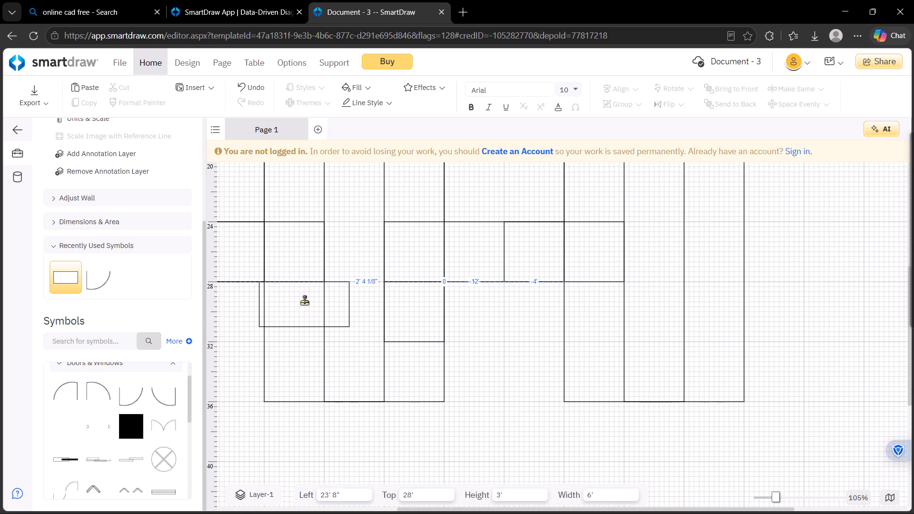
pyautogui.moveTo(304, 301); pyautogui.dragTo(312, 306)
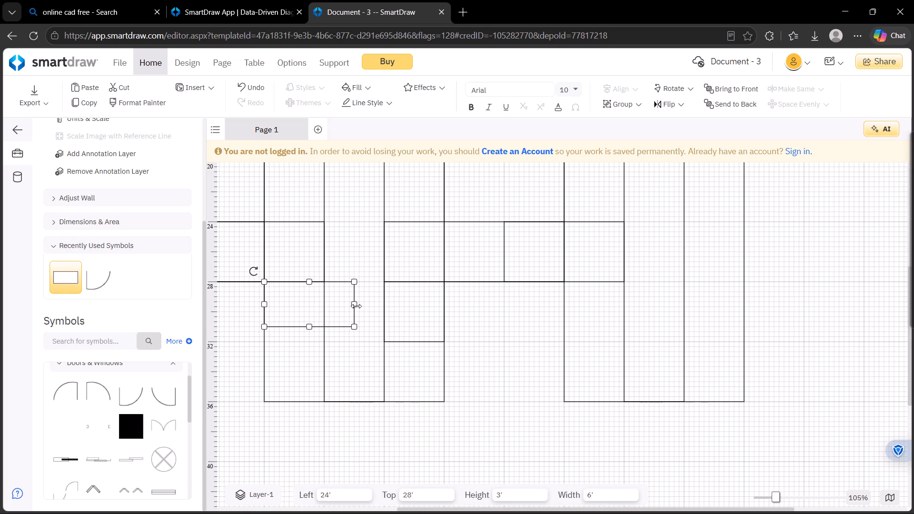
pyautogui.moveTo(356, 306); pyautogui.dragTo(389, 306)
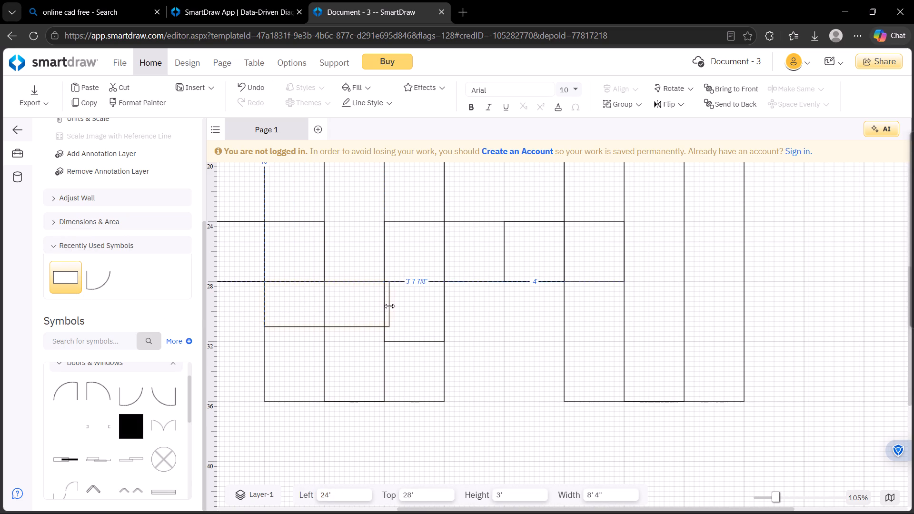
pyautogui.moveTo(389, 306); pyautogui.dragTo(327, 318)
pyautogui.moveTo(293, 326); pyautogui.dragTo(290, 345)
pyautogui.click(334, 338)
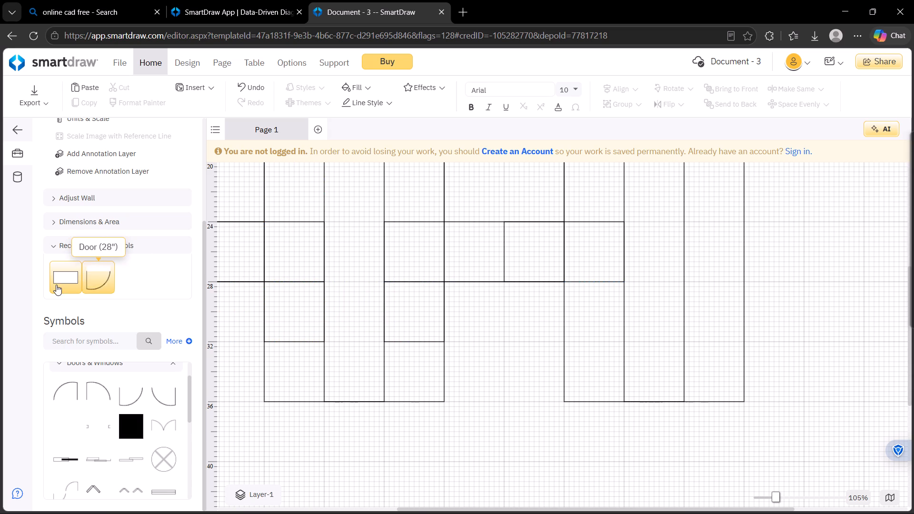
# Add a 4' by 4' rectangle at left 44', top 28', in the last tall block's first column.
pyautogui.moveTo(56, 285); pyautogui.dragTo(608, 304)
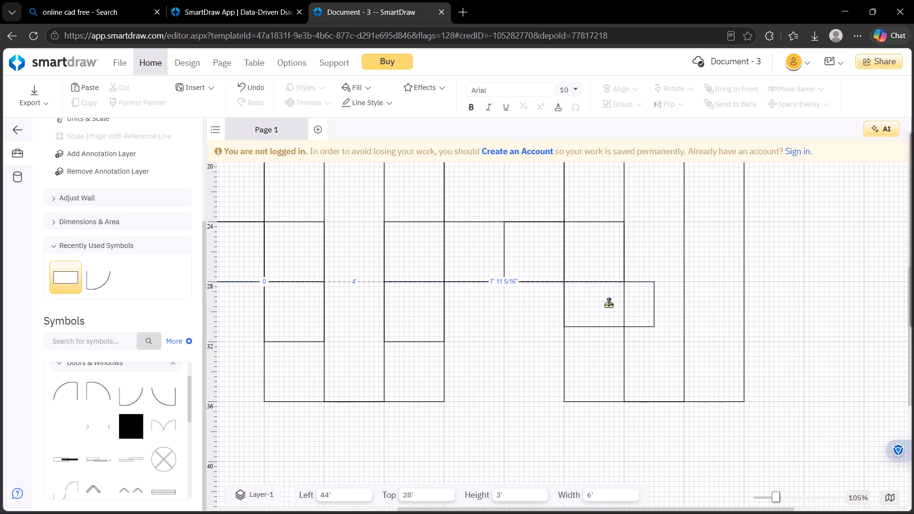
pyautogui.moveTo(608, 304); pyautogui.dragTo(609, 304)
pyautogui.moveTo(655, 306); pyautogui.dragTo(625, 313)
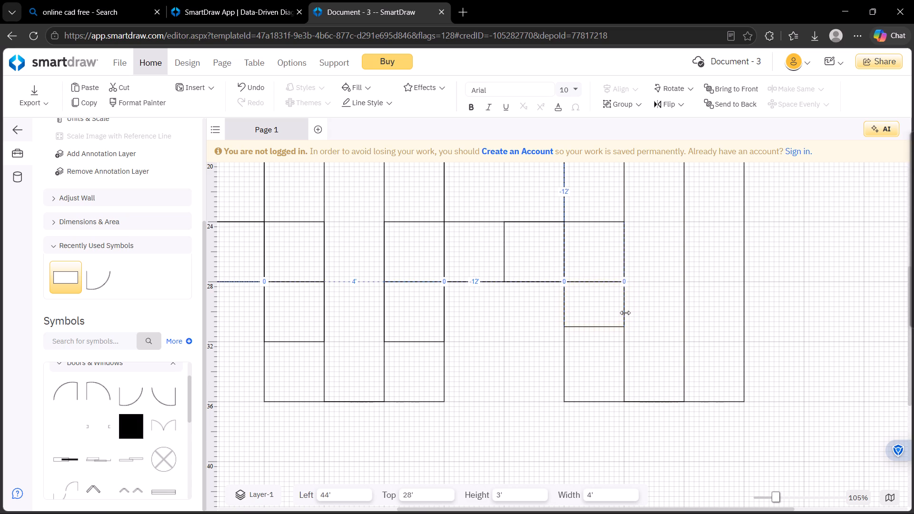
pyautogui.moveTo(625, 313); pyautogui.dragTo(625, 313)
pyautogui.moveTo(592, 327); pyautogui.dragTo(594, 344)
# Add a 4' by 4' rectangle at left 44', top 32', filling the bottom corner of the last tall block's first column.
pyautogui.moveTo(76, 287); pyautogui.dragTo(354, 381)
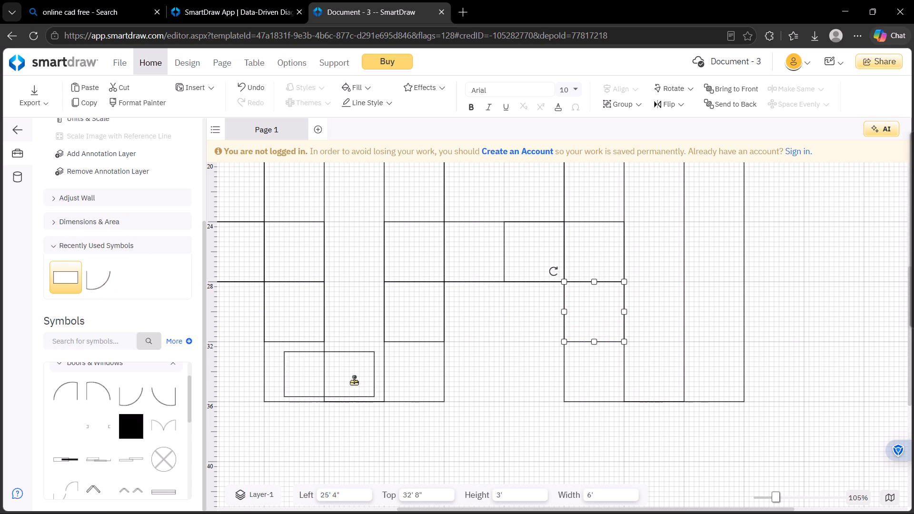
pyautogui.moveTo(354, 381); pyautogui.dragTo(612, 366)
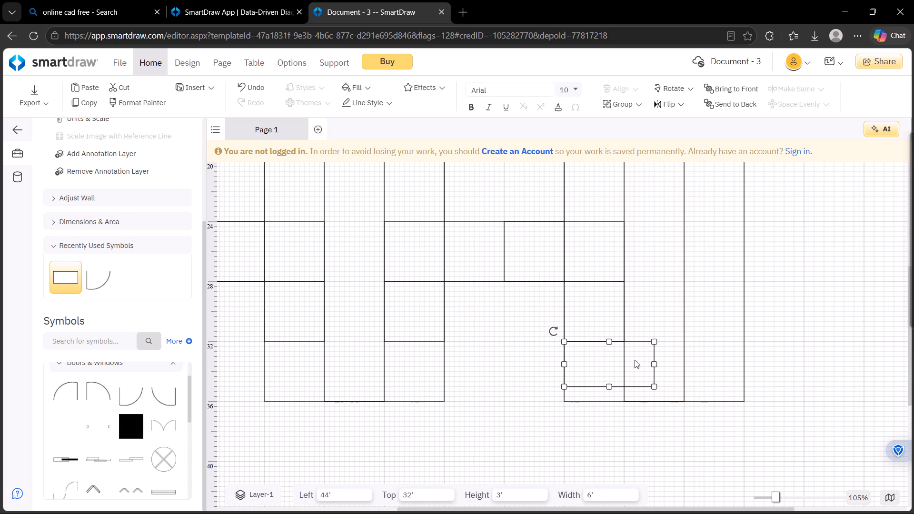
pyautogui.moveTo(656, 366); pyautogui.dragTo(629, 370)
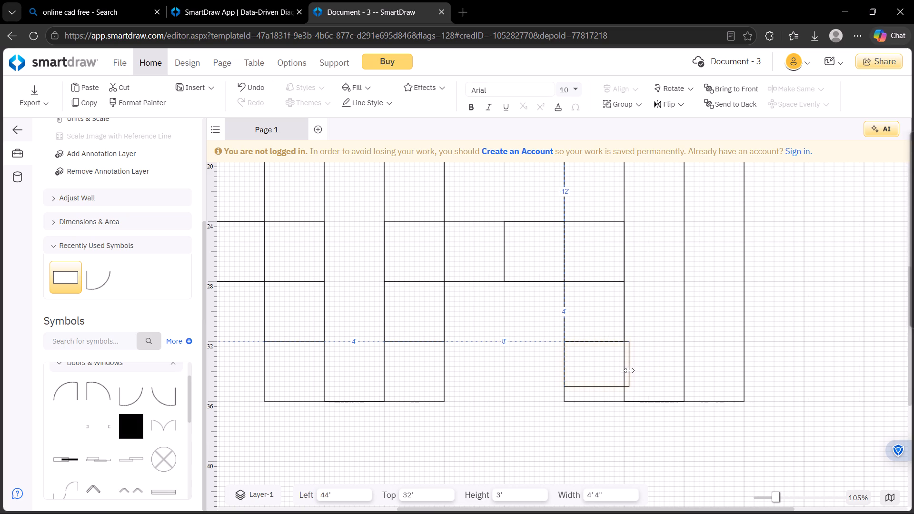
pyautogui.moveTo(629, 370); pyautogui.dragTo(624, 371)
pyautogui.moveTo(593, 385); pyautogui.dragTo(593, 393)
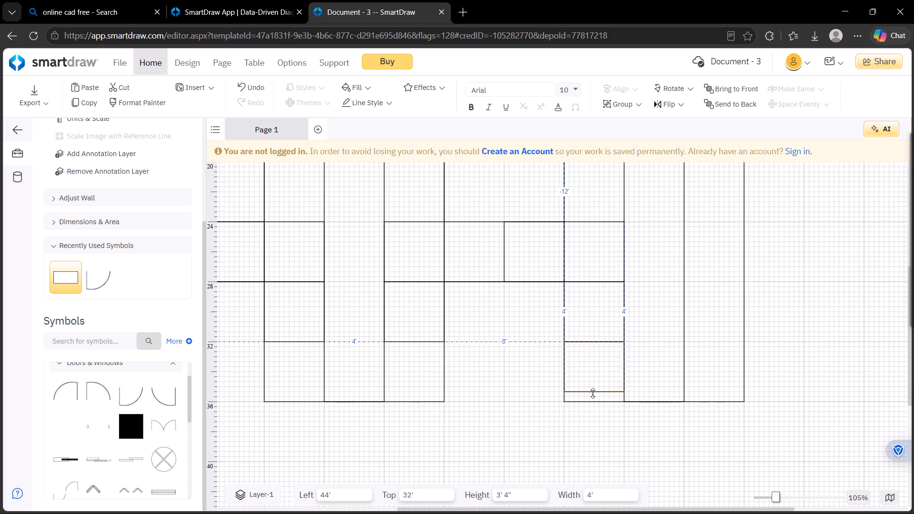
pyautogui.moveTo(593, 393); pyautogui.dragTo(593, 401)
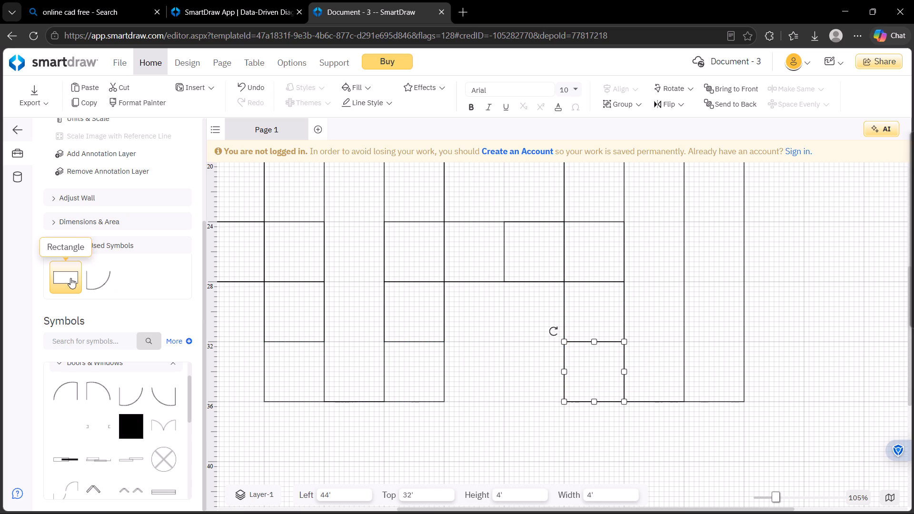
# Add a 4' by 4' rectangle at left 52', top 32', in the last tall block's opposite bottom corner.
pyautogui.moveTo(70, 278); pyautogui.dragTo(733, 362)
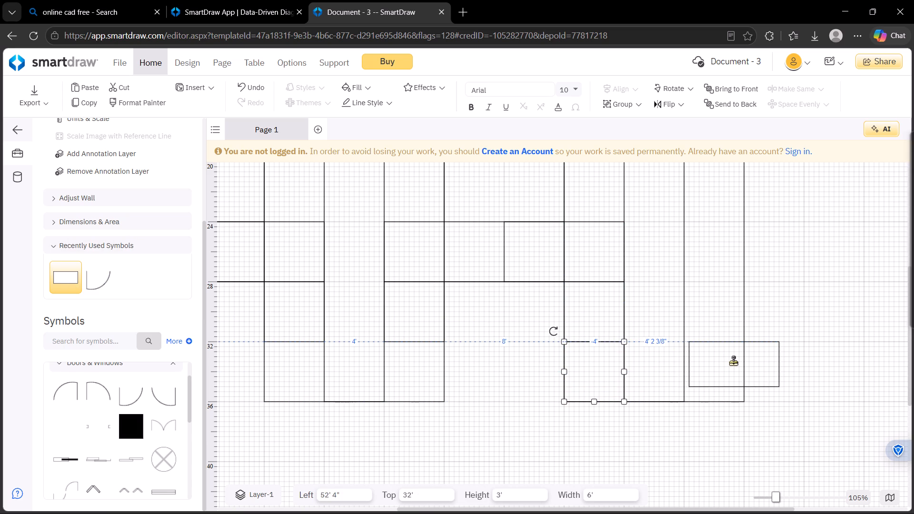
pyautogui.moveTo(733, 362); pyautogui.dragTo(730, 363)
pyautogui.moveTo(775, 366); pyautogui.dragTo(745, 372)
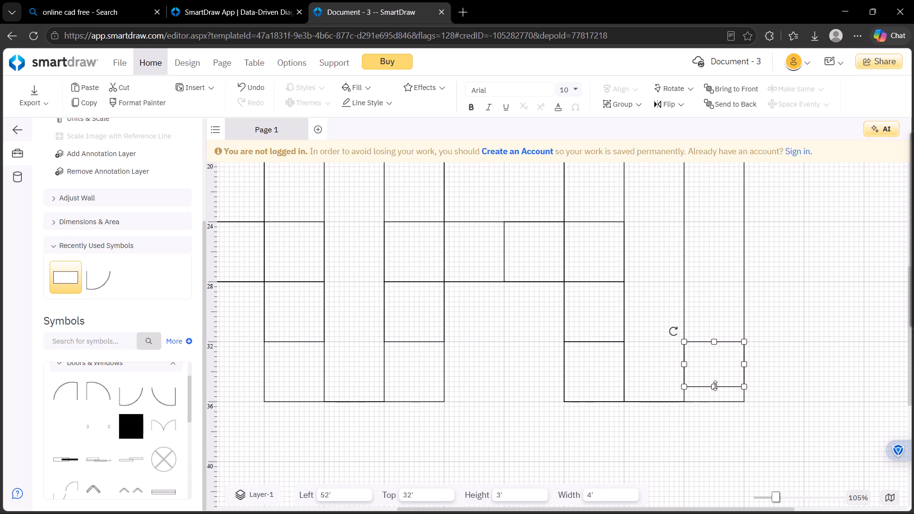
pyautogui.moveTo(715, 385); pyautogui.dragTo(715, 402)
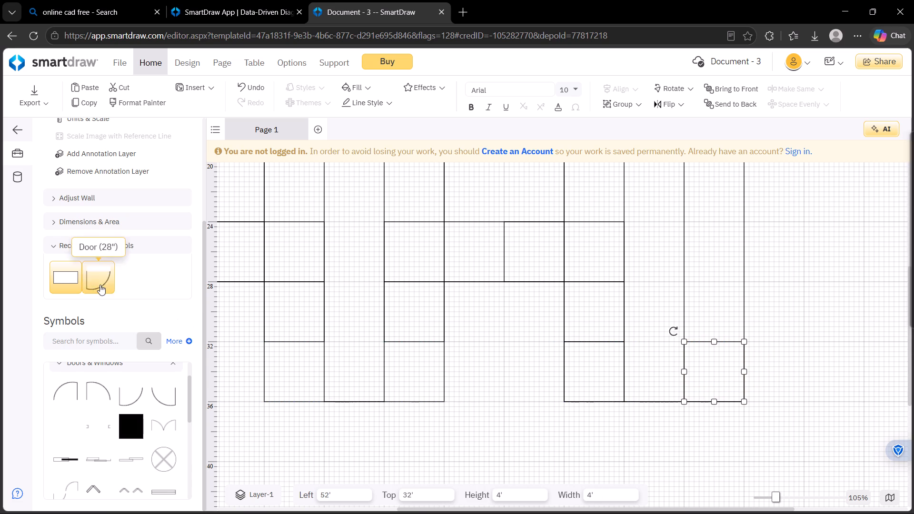
# Add a 4' by 4' rectangle at left 52', top 28', directly above the bottom corner cell.
pyautogui.moveTo(66, 286); pyautogui.dragTo(729, 304)
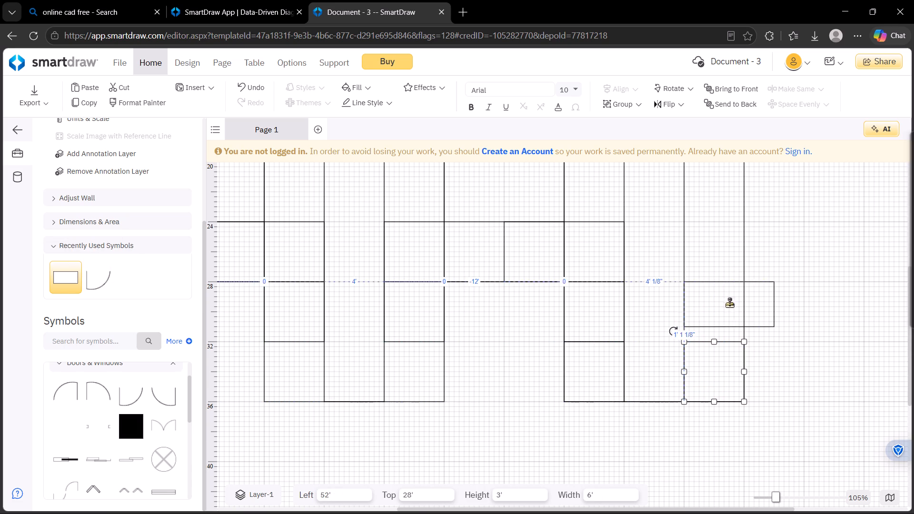
pyautogui.moveTo(729, 304); pyautogui.dragTo(729, 321)
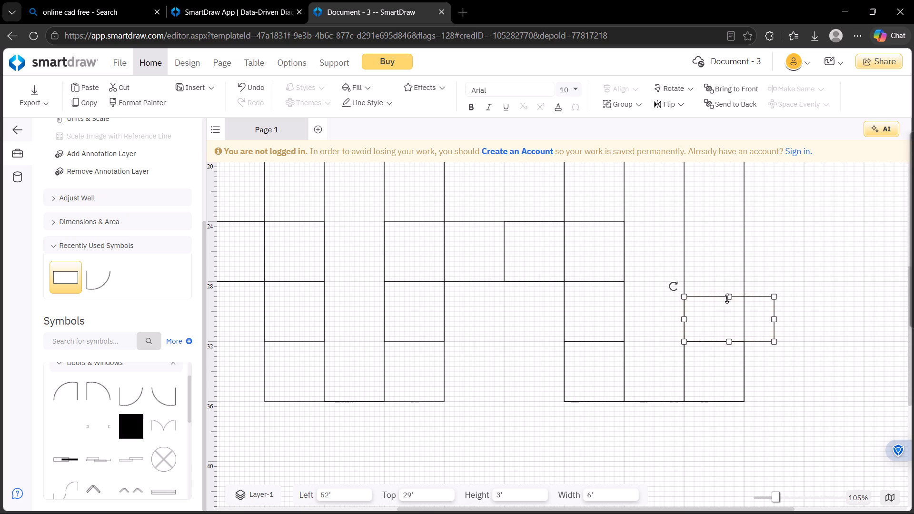
pyautogui.moveTo(728, 298); pyautogui.dragTo(731, 285)
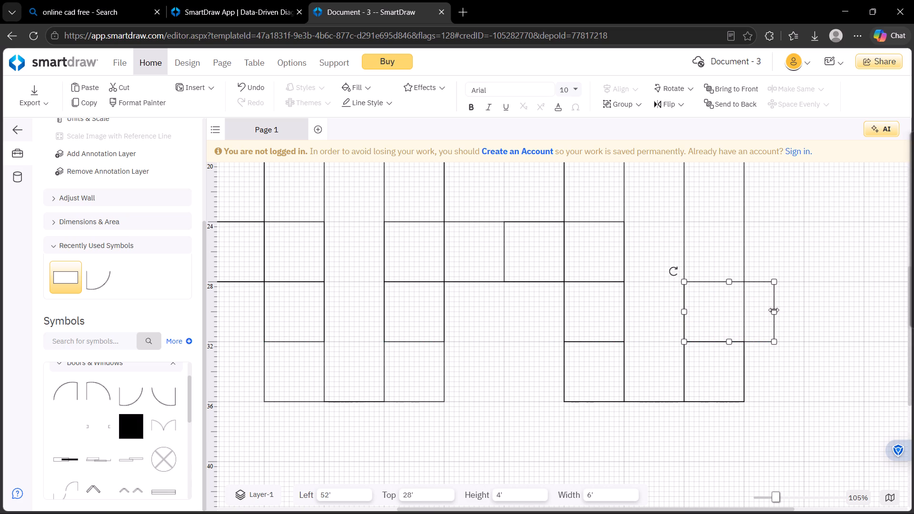
pyautogui.moveTo(775, 311); pyautogui.dragTo(744, 320)
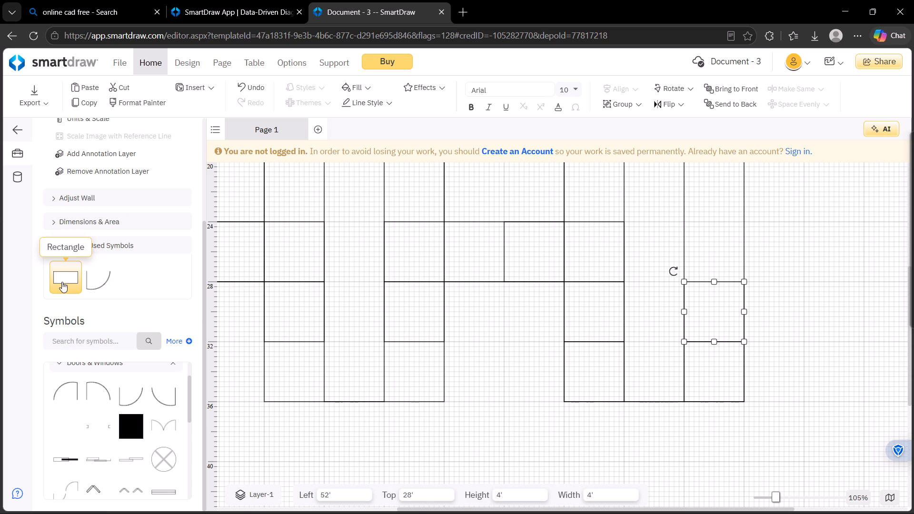
# Add a 4' by 4' rectangle at left 52', top 24', stacked above the existing cells in the last tall block's outer column.
pyautogui.moveTo(62, 282); pyautogui.dragTo(734, 241)
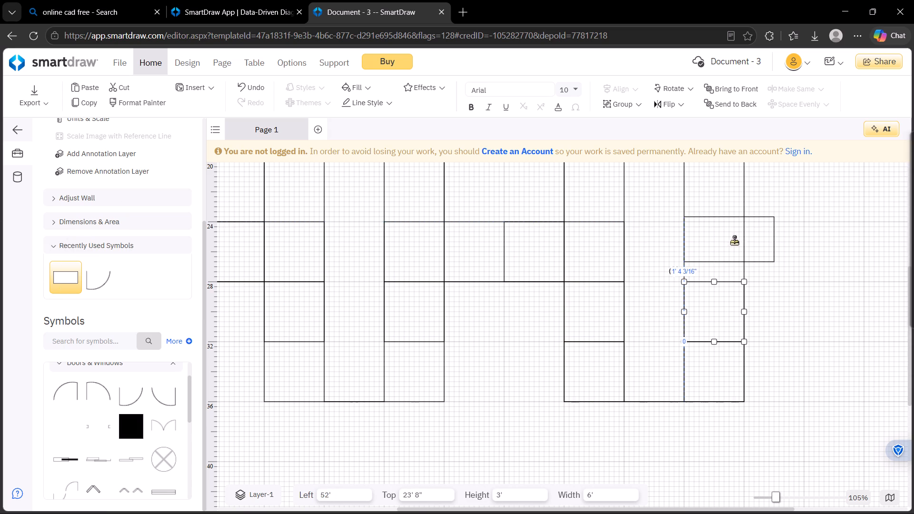
pyautogui.moveTo(734, 241); pyautogui.dragTo(731, 246)
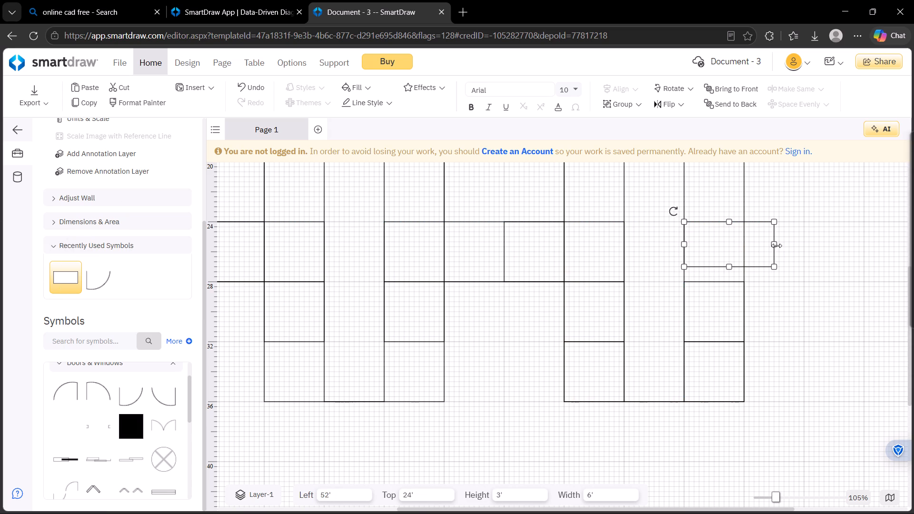
pyautogui.moveTo(775, 245); pyautogui.dragTo(740, 255)
pyautogui.click(740, 255)
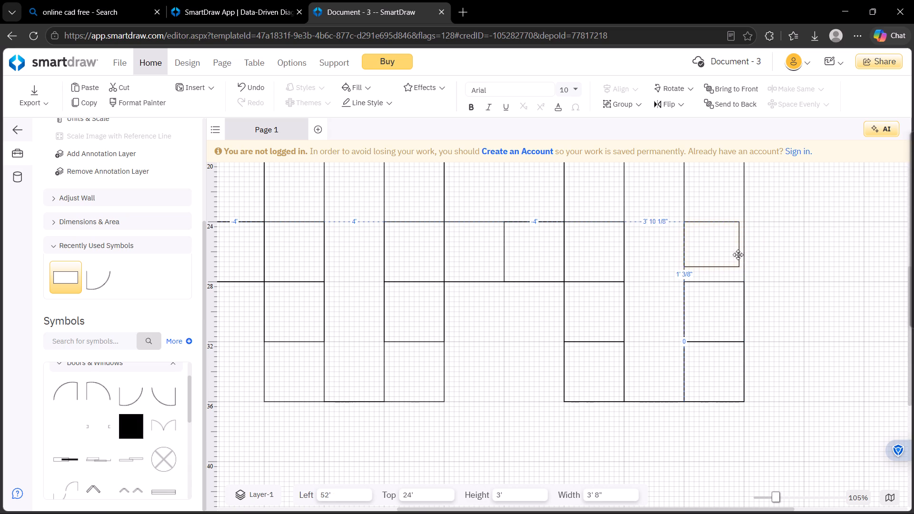
pyautogui.moveTo(739, 246); pyautogui.dragTo(745, 245)
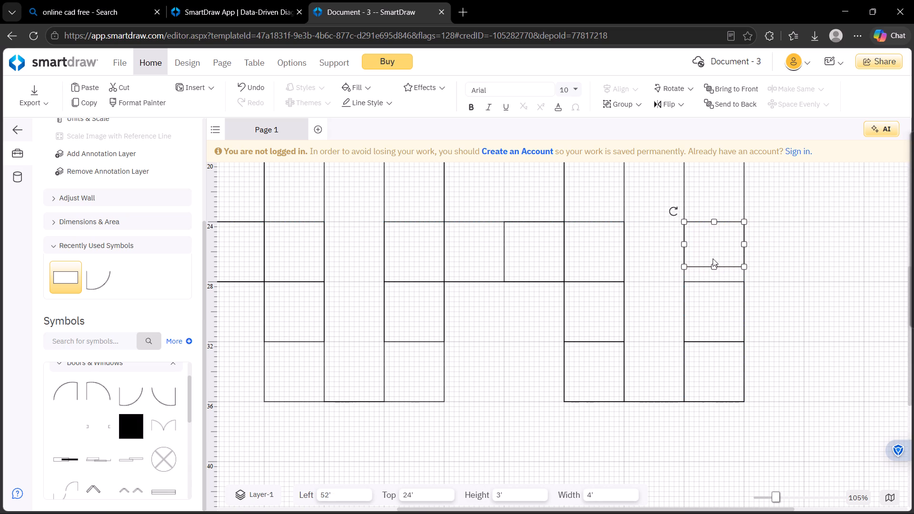
pyautogui.moveTo(715, 267); pyautogui.dragTo(715, 280)
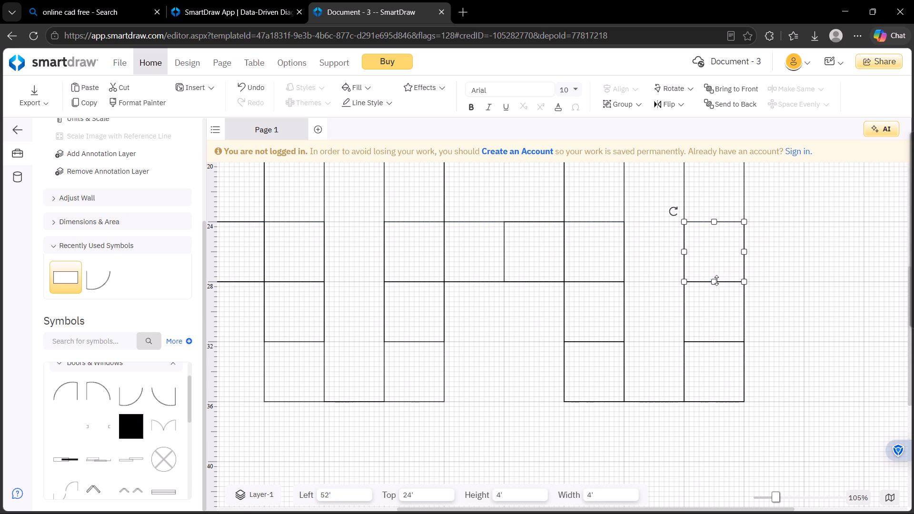
# Add a 4' by 4' rectangle at left 52', top 20', directly above the 24' cell in the outer column.
pyautogui.scroll(4, 723, 280)
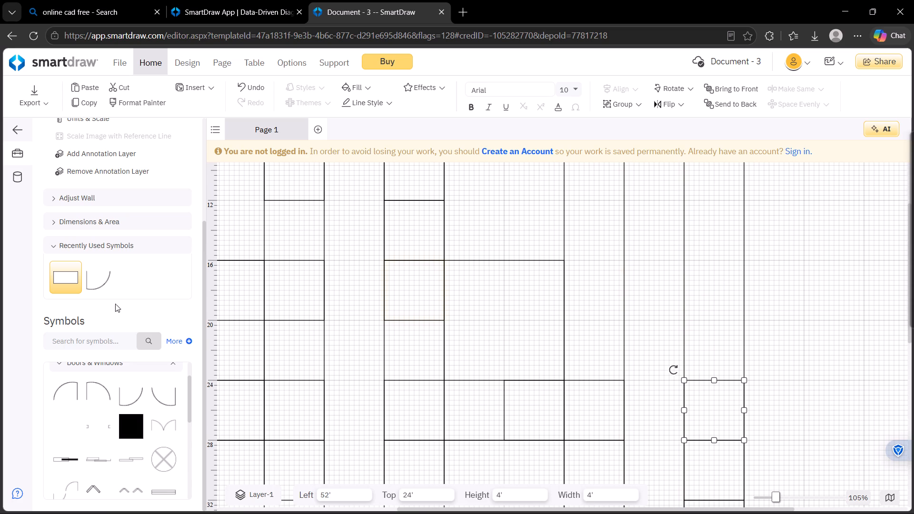
pyautogui.moveTo(67, 287); pyautogui.dragTo(733, 343)
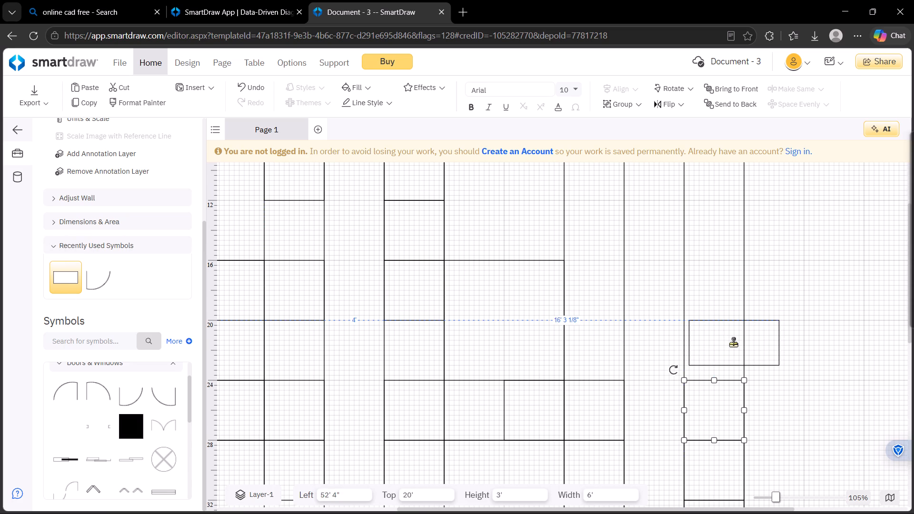
pyautogui.moveTo(733, 343); pyautogui.dragTo(729, 343)
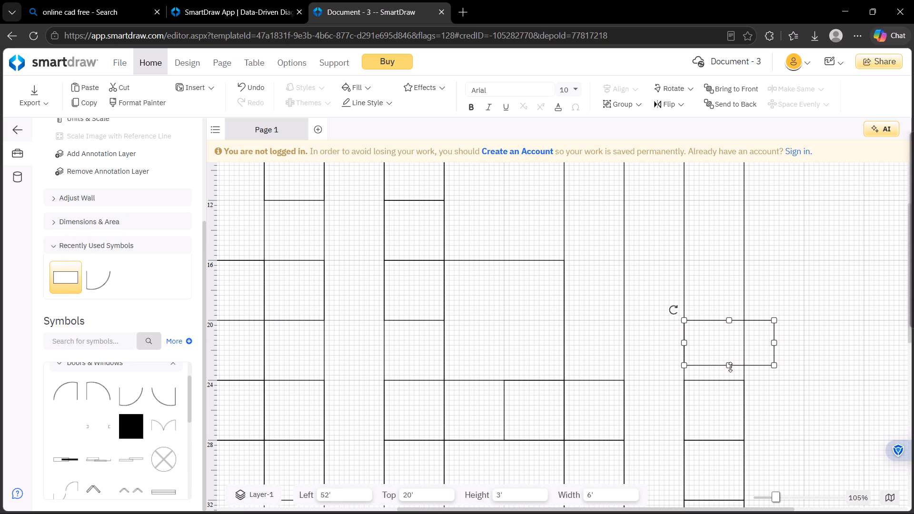
pyautogui.moveTo(729, 367); pyautogui.dragTo(736, 381)
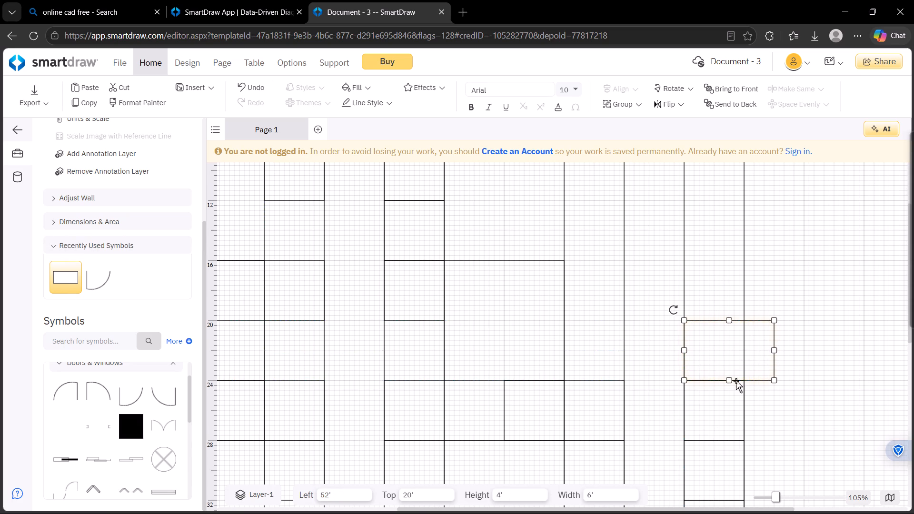
pyautogui.click(777, 349)
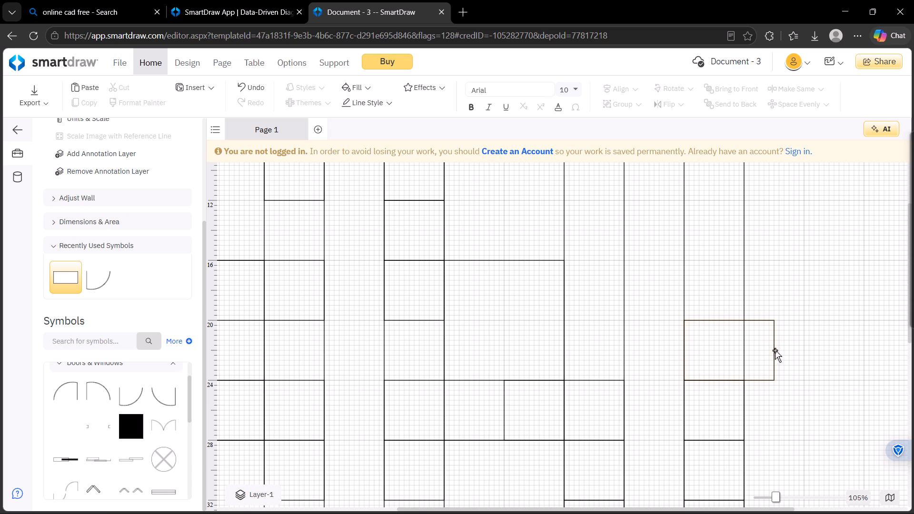
pyautogui.click(775, 351)
pyautogui.moveTo(775, 351); pyautogui.dragTo(746, 358)
pyautogui.click(764, 348)
# Add a 4' by 4' rectangle at left 52', top 16', directly above the 20' cell in the outer column.
pyautogui.moveTo(66, 270); pyautogui.dragTo(731, 285)
pyautogui.moveTo(774, 285); pyautogui.dragTo(747, 294)
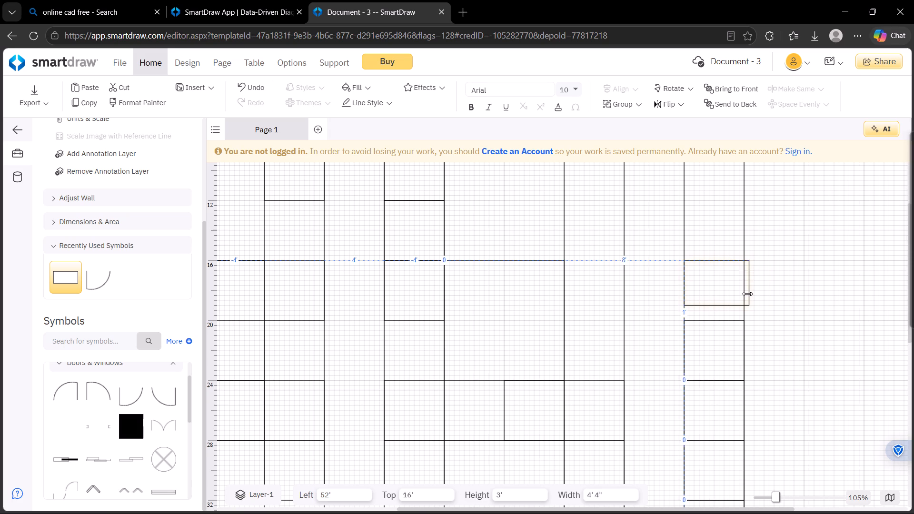
pyautogui.moveTo(747, 294); pyautogui.dragTo(741, 295)
pyautogui.moveTo(712, 305); pyautogui.dragTo(712, 310)
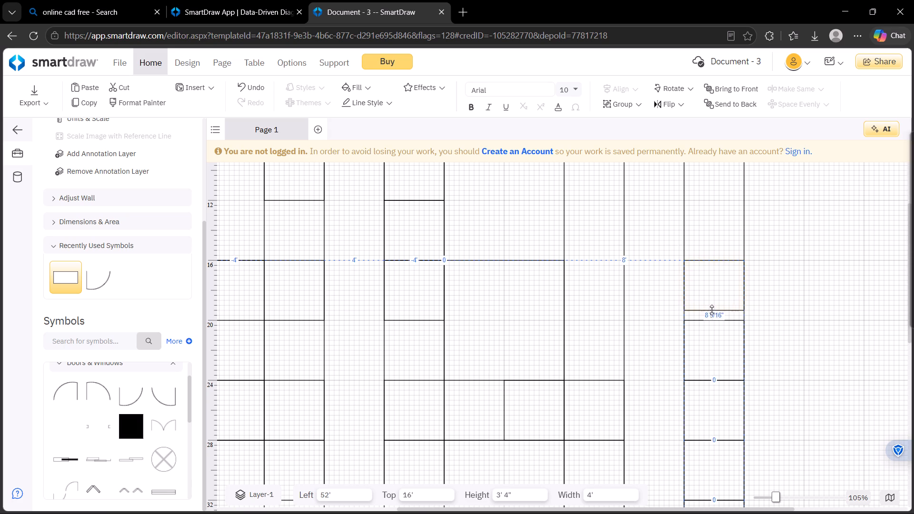
pyautogui.moveTo(712, 310); pyautogui.dragTo(712, 318)
pyautogui.click(791, 308)
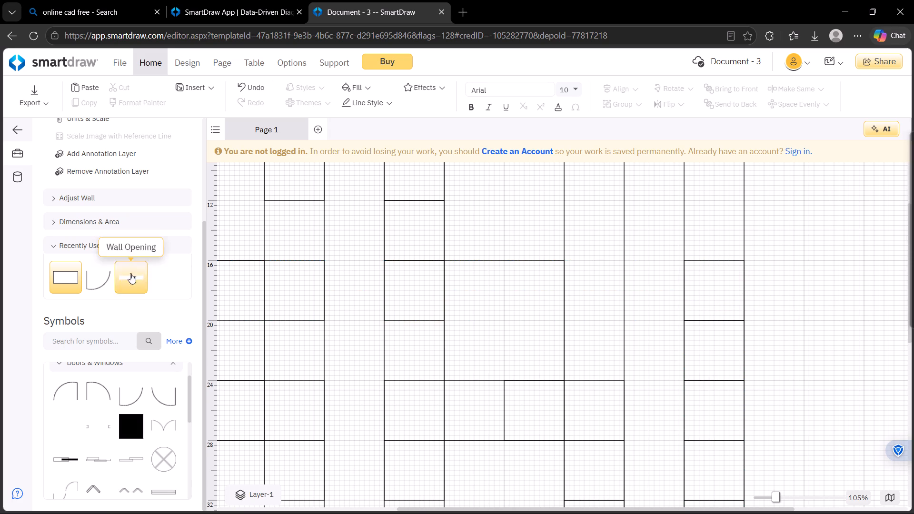
# Add a 4' by 4' rectangle at left 52', top 12', directly above the 16' cell in the outer column.
pyautogui.moveTo(65, 280); pyautogui.dragTo(733, 222)
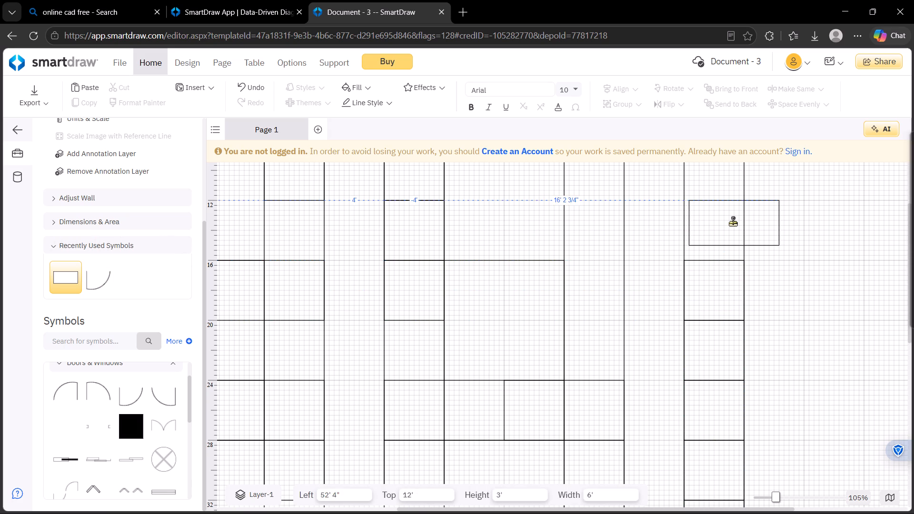
pyautogui.moveTo(733, 222); pyautogui.dragTo(729, 223)
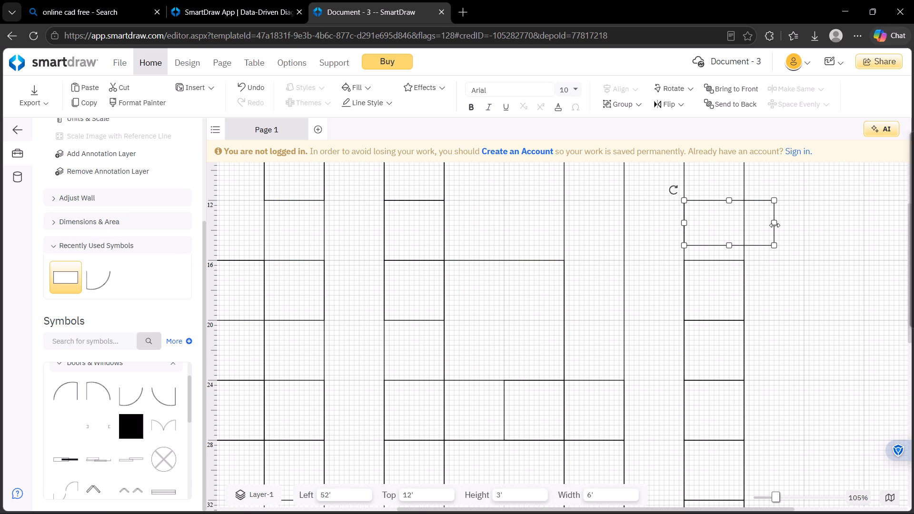
pyautogui.moveTo(775, 224); pyautogui.dragTo(745, 236)
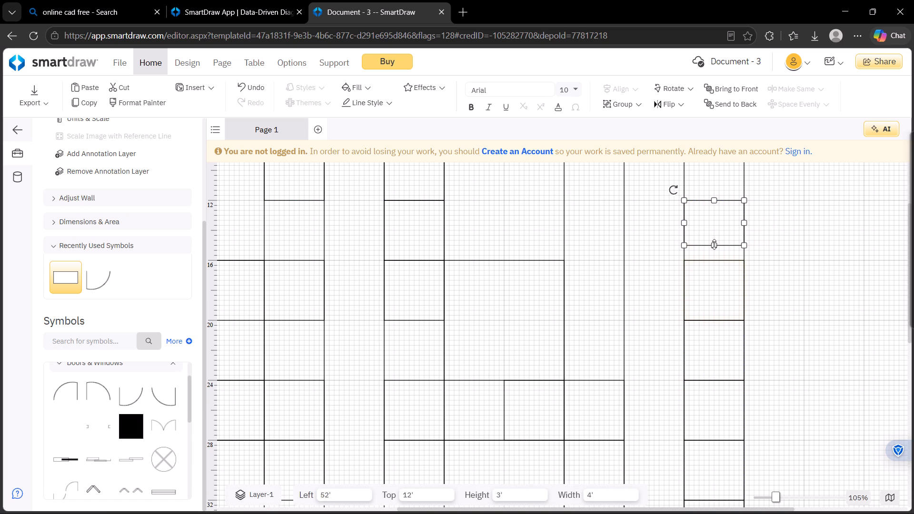
pyautogui.moveTo(713, 245); pyautogui.dragTo(714, 261)
pyautogui.click(782, 254)
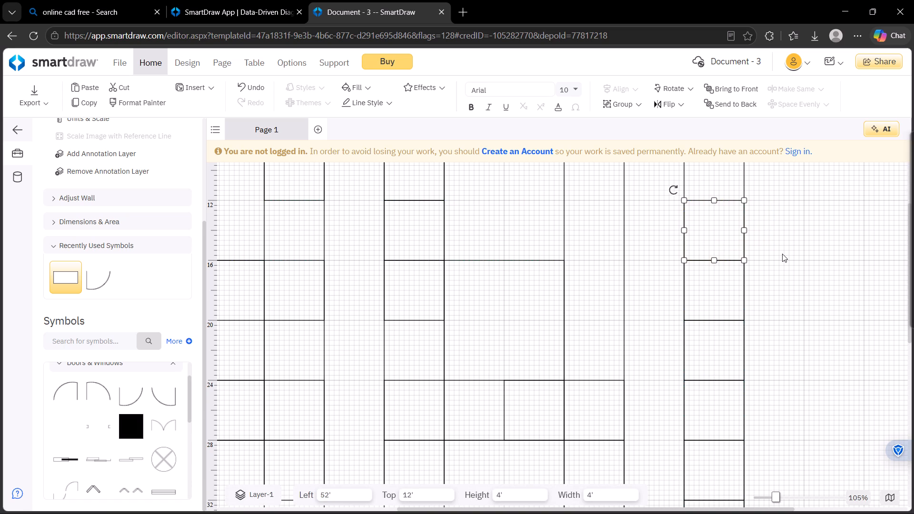
# Add a rectangle 4' wide and 12' high at left 44', top 8', at the top of the last tall block's first column.
pyautogui.scroll(3, 671, 237)
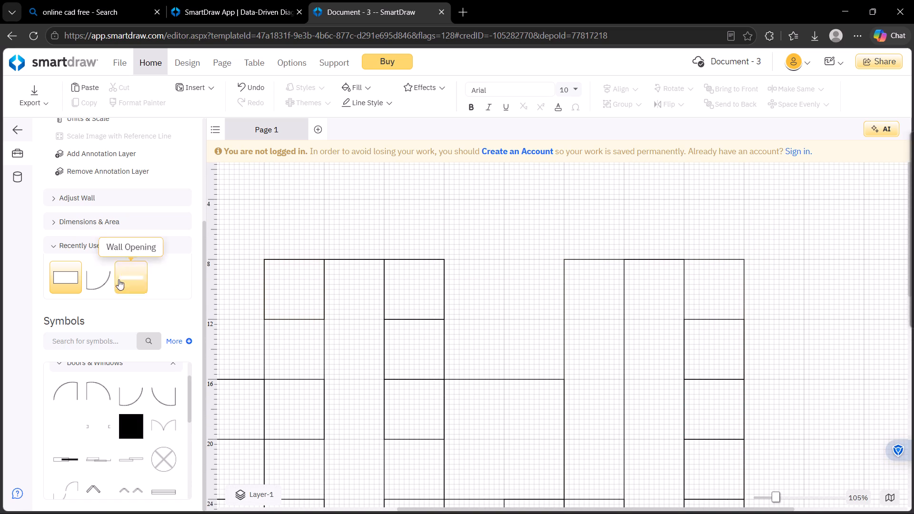
pyautogui.moveTo(66, 285); pyautogui.dragTo(621, 285)
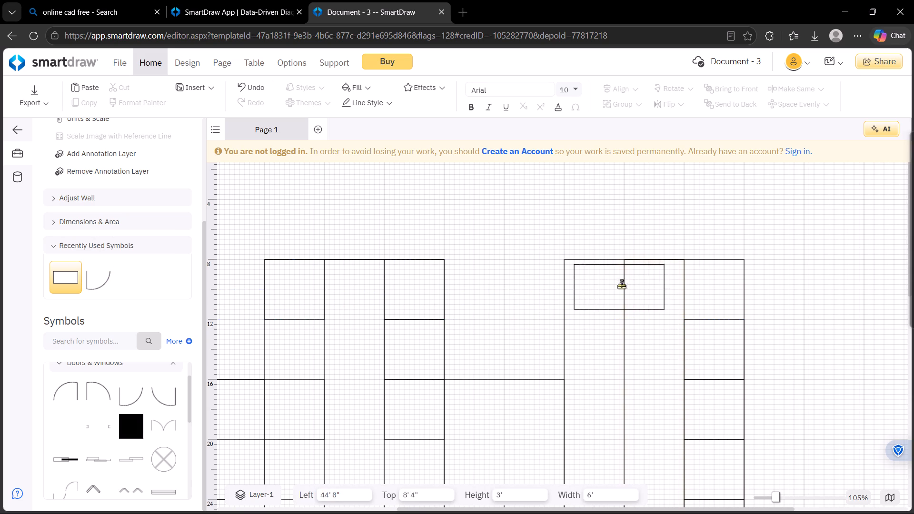
pyautogui.moveTo(621, 285); pyautogui.dragTo(610, 281)
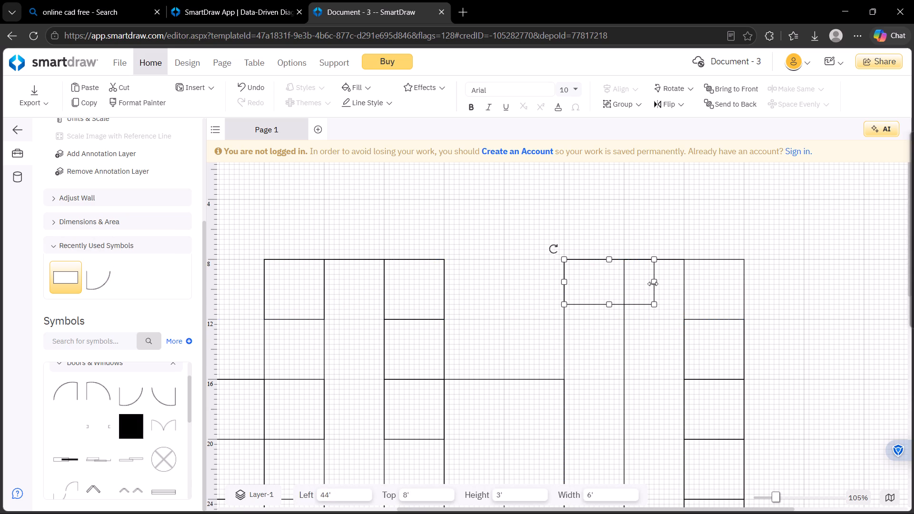
pyautogui.moveTo(655, 281); pyautogui.dragTo(626, 288)
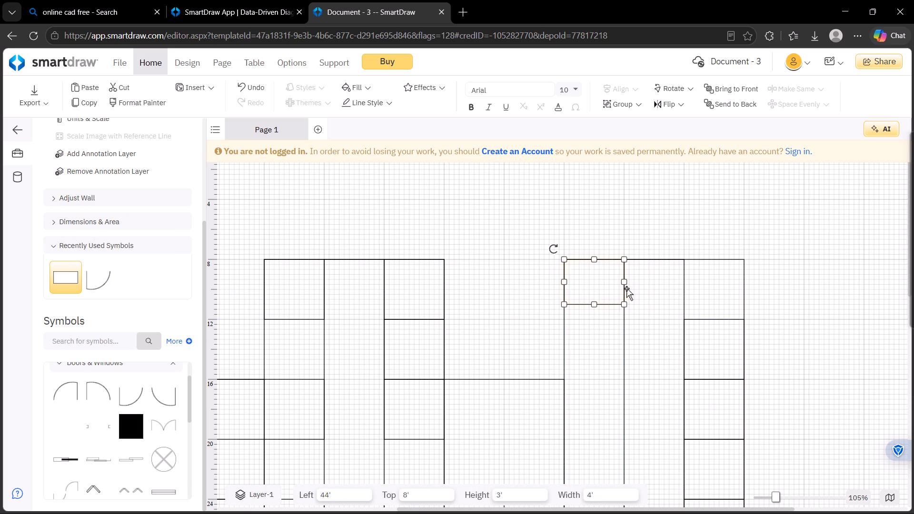
pyautogui.moveTo(594, 304); pyautogui.dragTo(604, 367)
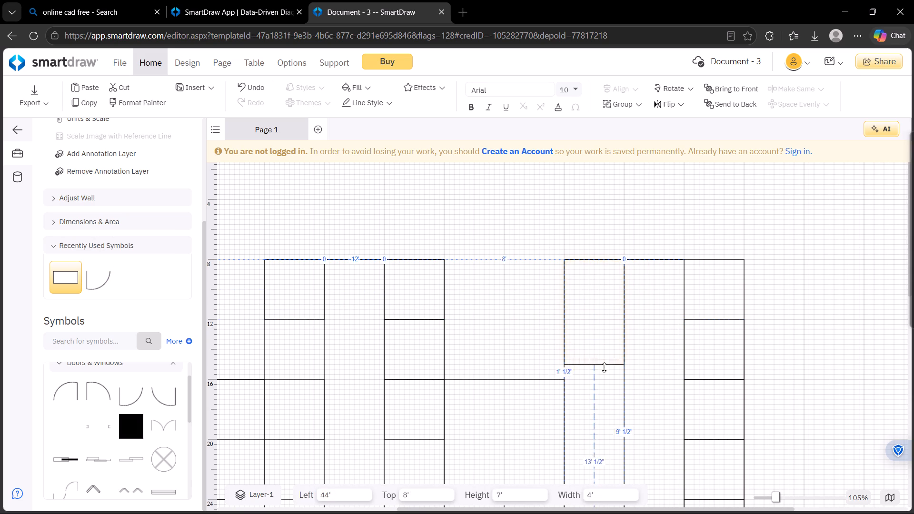
pyautogui.moveTo(604, 367); pyautogui.dragTo(608, 431)
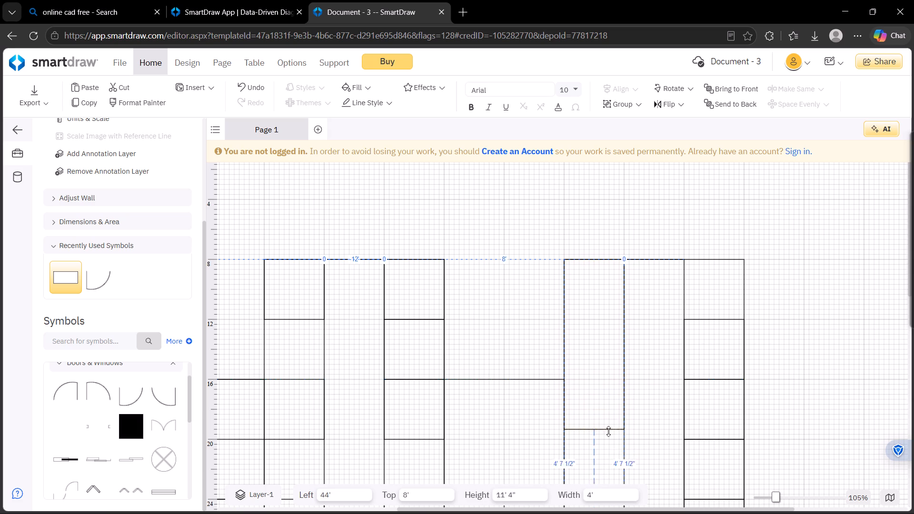
pyautogui.moveTo(608, 431); pyautogui.dragTo(610, 439)
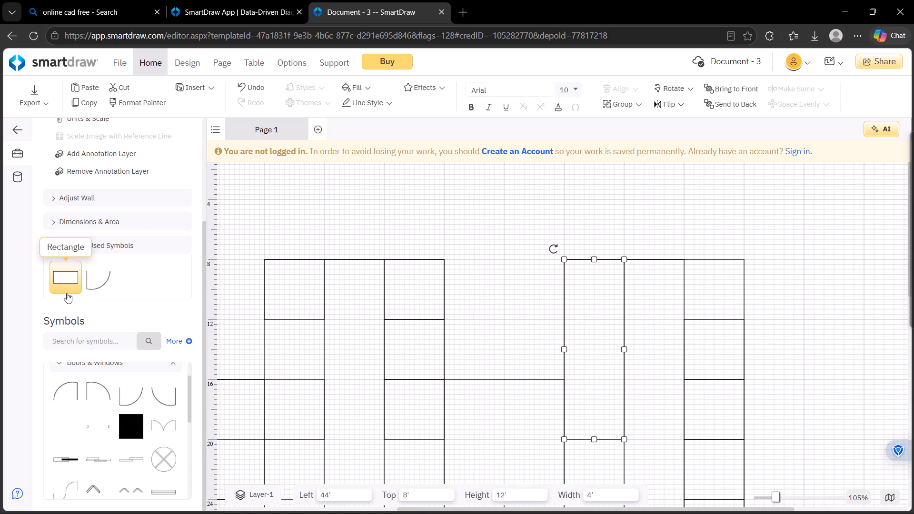
# Add a 4' by 4' rectangle at left 44', top 12', inside the 12' high rectangle in the first column.
pyautogui.moveTo(66, 281); pyautogui.dragTo(602, 342)
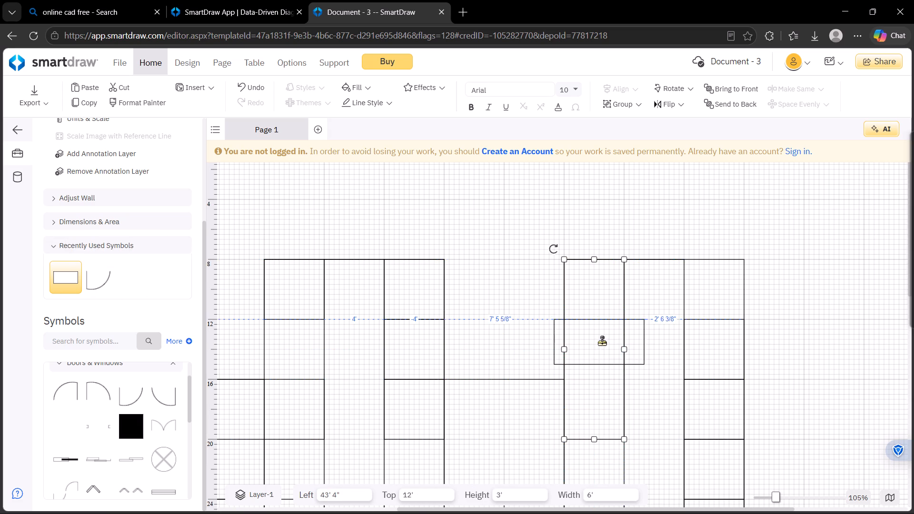
pyautogui.moveTo(602, 342); pyautogui.dragTo(610, 341)
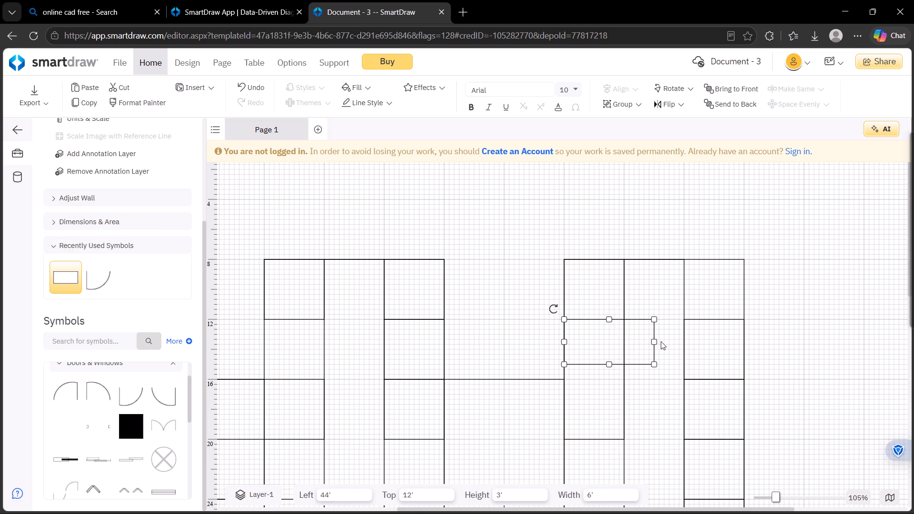
pyautogui.moveTo(655, 343); pyautogui.dragTo(622, 346)
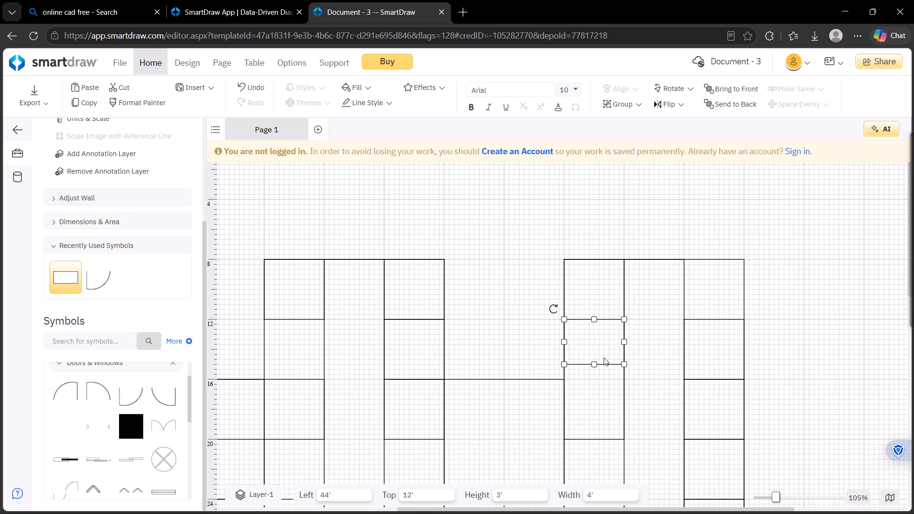
pyautogui.moveTo(592, 365); pyautogui.dragTo(596, 380)
# Add a 4' by 4' rectangle at left 36', top 16', adjoining the second column of the middle block.
pyautogui.scroll(-2, 602, 350)
pyautogui.scroll(-1, 609, 271)
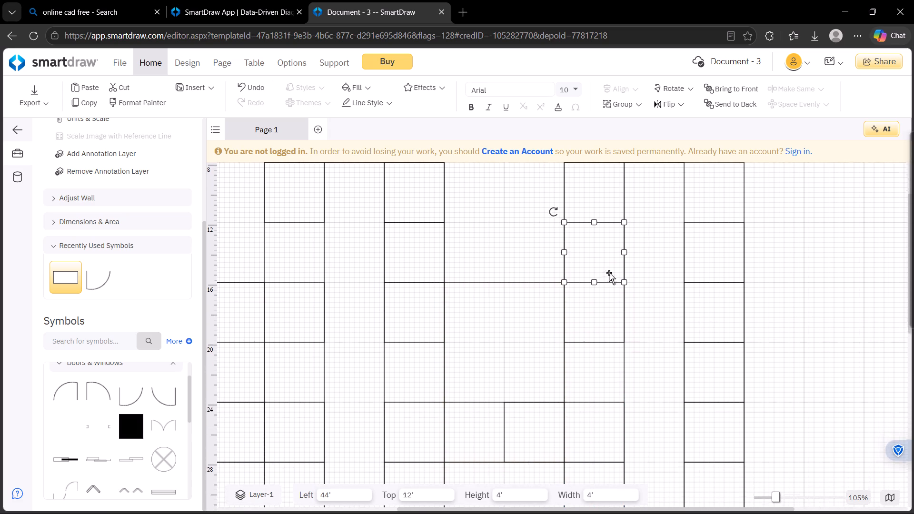
pyautogui.scroll(-1, 609, 273)
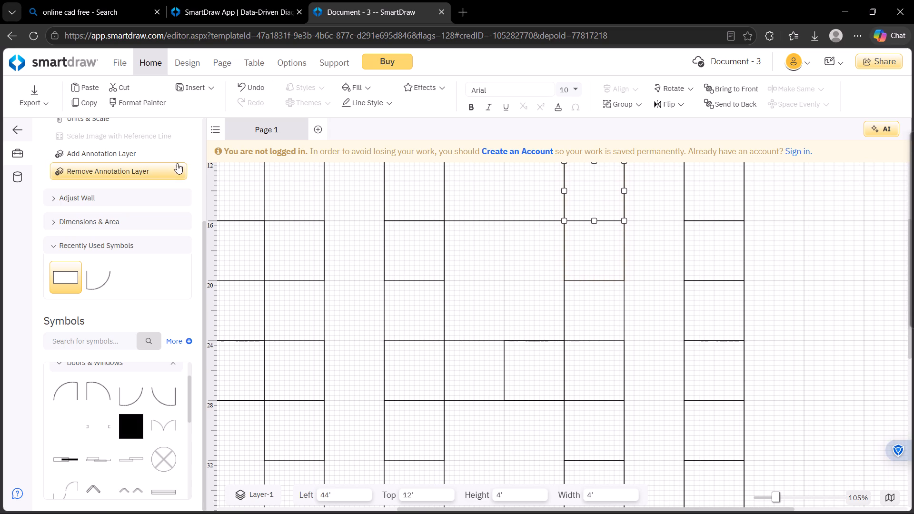
pyautogui.moveTo(70, 277); pyautogui.dragTo(479, 249)
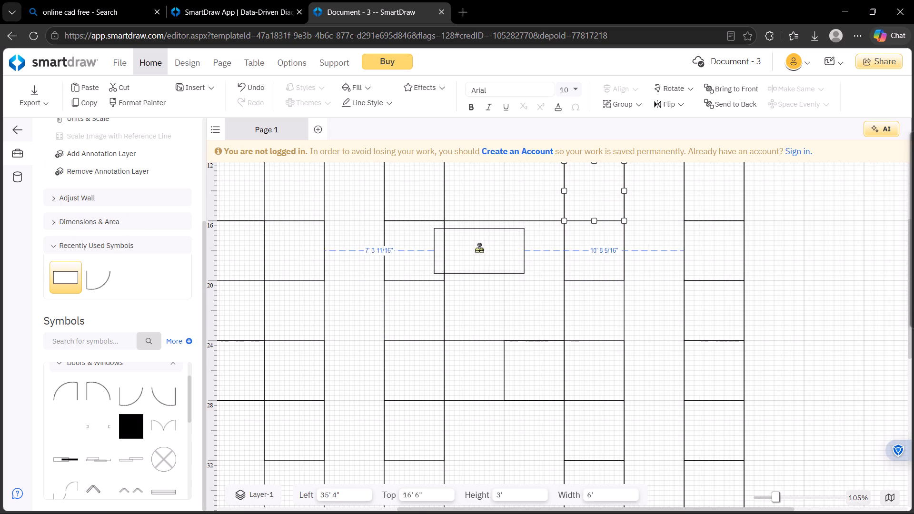
pyautogui.moveTo(479, 249); pyautogui.dragTo(490, 242)
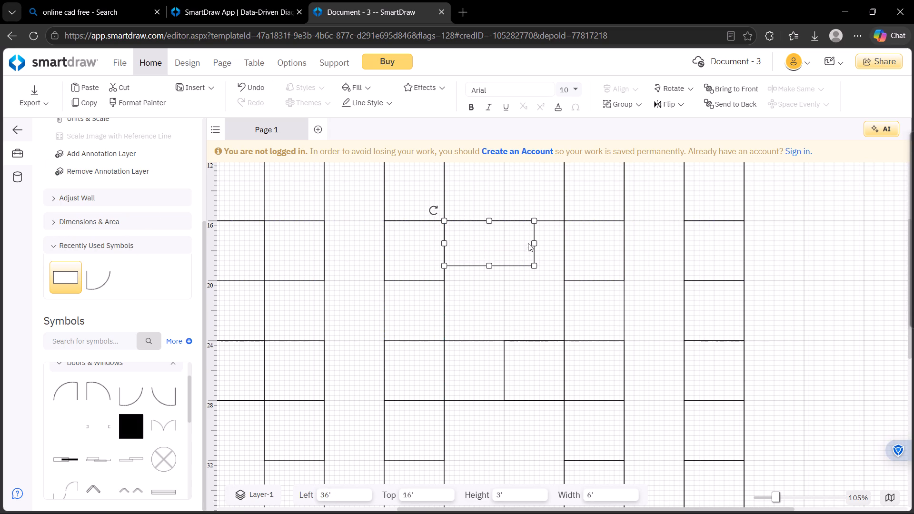
pyautogui.moveTo(535, 245); pyautogui.dragTo(508, 263)
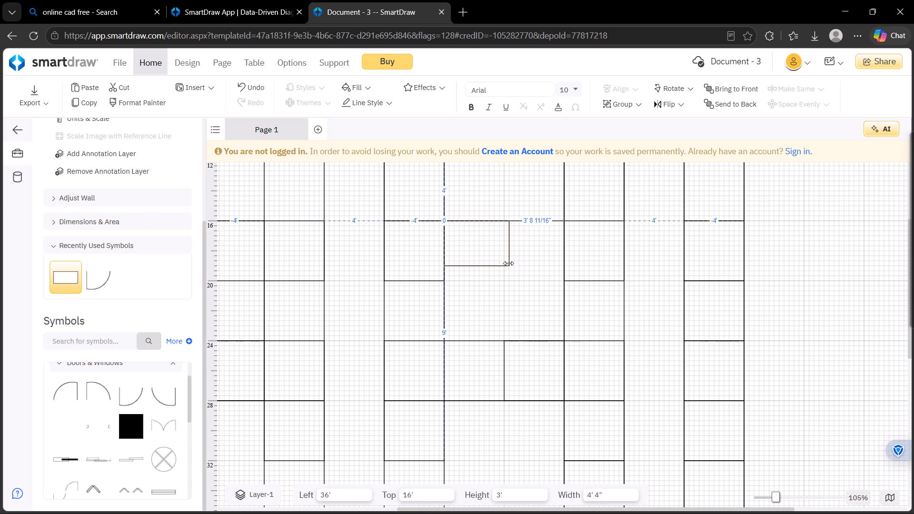
pyautogui.moveTo(508, 263); pyautogui.dragTo(506, 265)
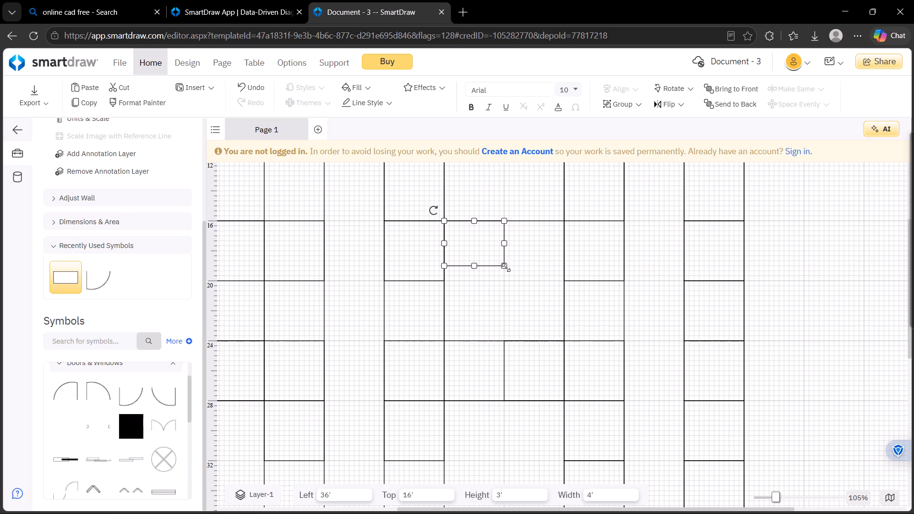
pyautogui.moveTo(503, 243); pyautogui.dragTo(551, 247)
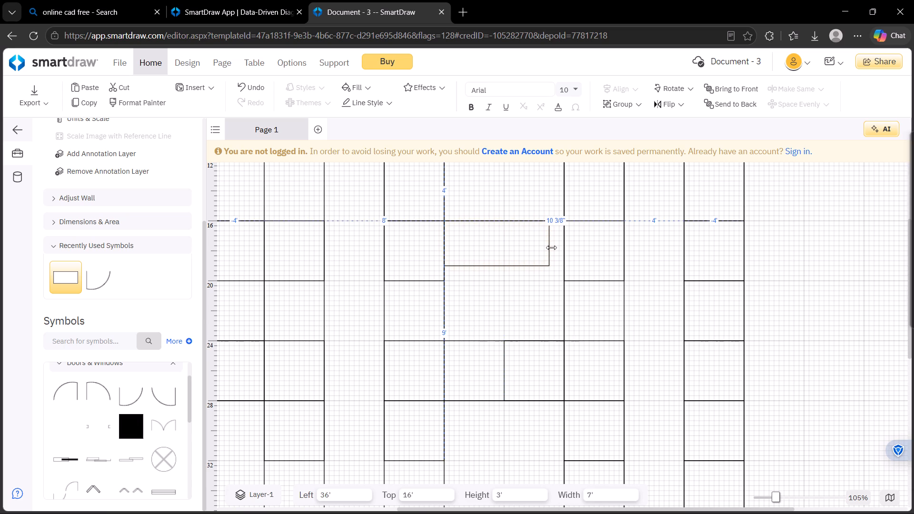
pyautogui.moveTo(551, 247); pyautogui.dragTo(503, 264)
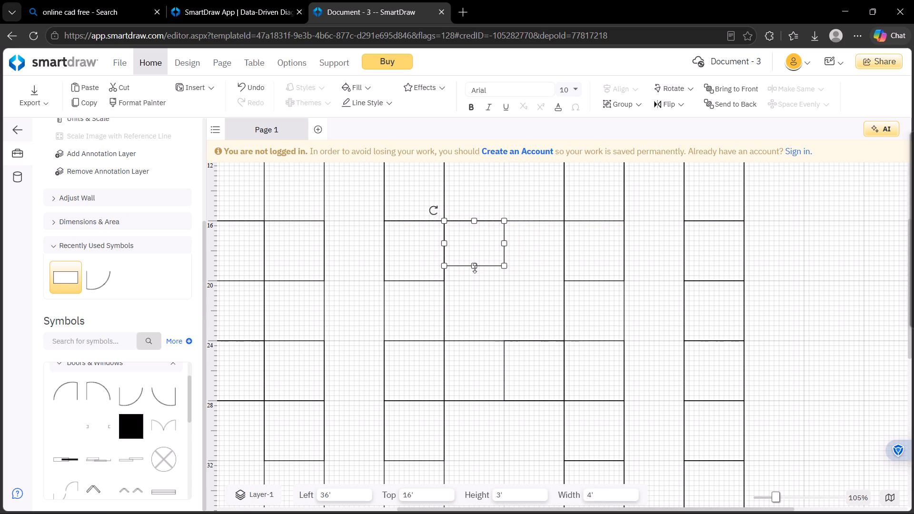
pyautogui.moveTo(474, 268); pyautogui.dragTo(474, 279)
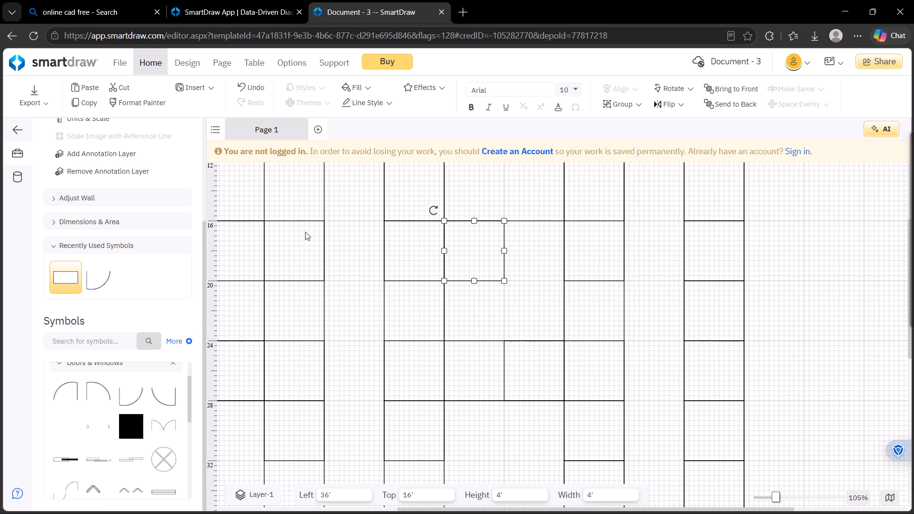
# Add a 4' by 4' rectangle at left 40', top 16', between the 36' cell and the last tall block.
pyautogui.moveTo(71, 270); pyautogui.dragTo(550, 245)
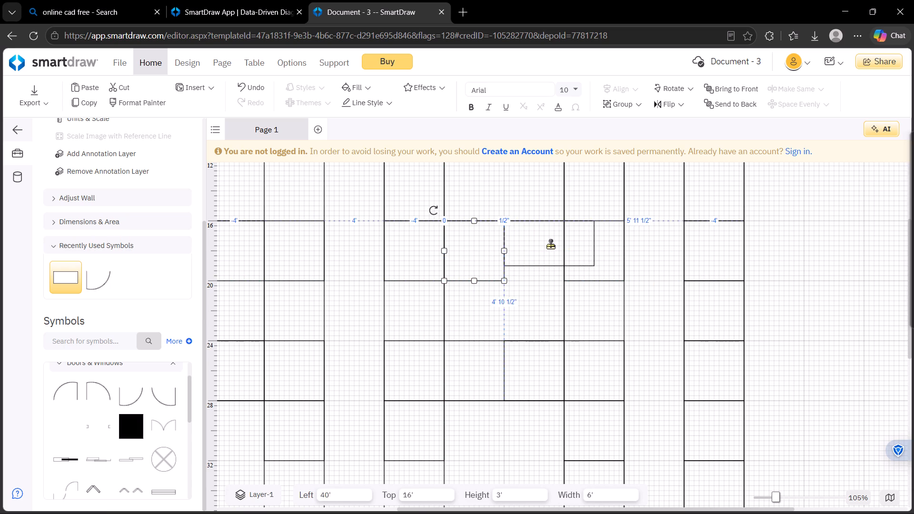
pyautogui.moveTo(550, 245); pyautogui.dragTo(550, 245)
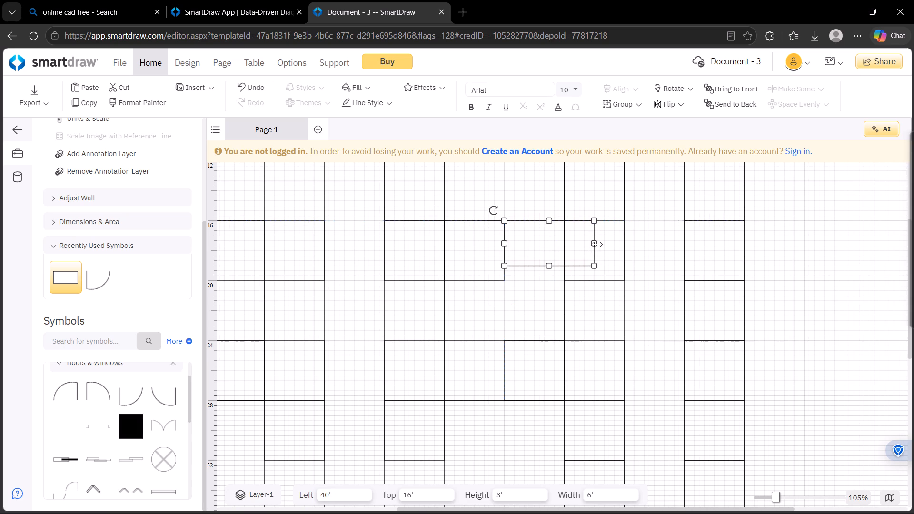
pyautogui.moveTo(597, 244); pyautogui.dragTo(564, 253)
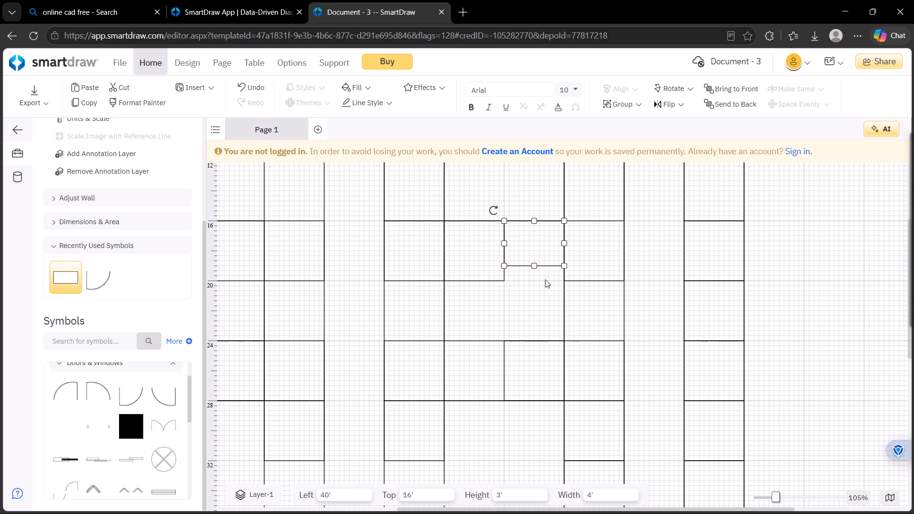
pyautogui.moveTo(532, 267); pyautogui.dragTo(532, 280)
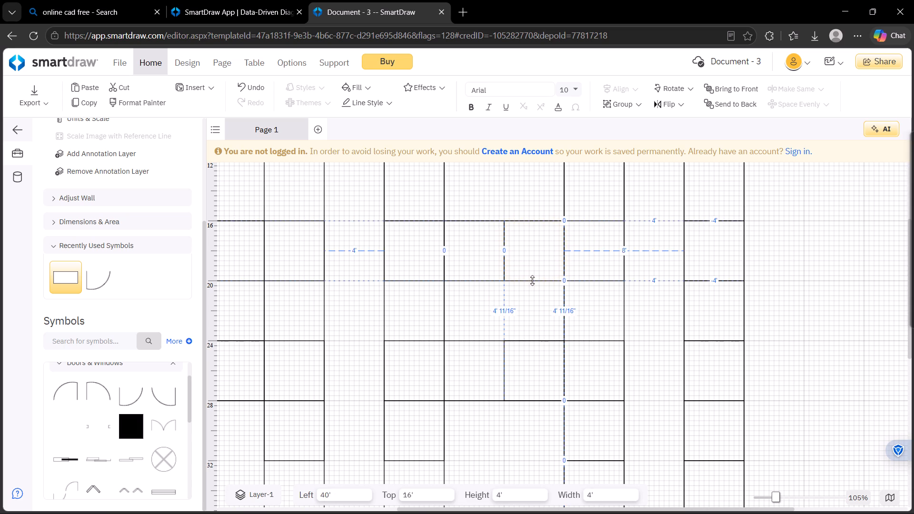
pyautogui.moveTo(532, 280); pyautogui.dragTo(532, 281)
pyautogui.click(513, 186)
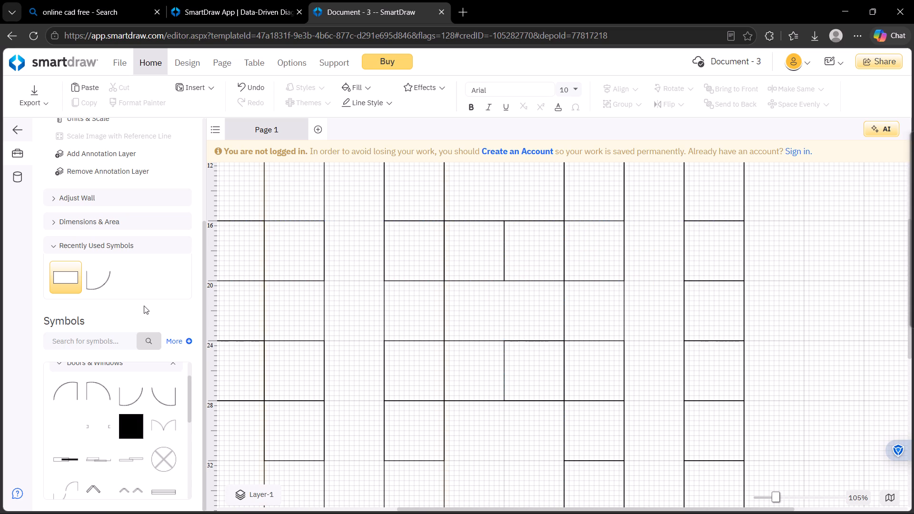
# Place a 4' wide wall opening, rotated vertical, on the 24' wall line between 20' and 24' down, where the corridor meets the middle block.
pyautogui.scroll(-1, 143, 306)
pyautogui.moveTo(72, 428); pyautogui.dragTo(139, 422)
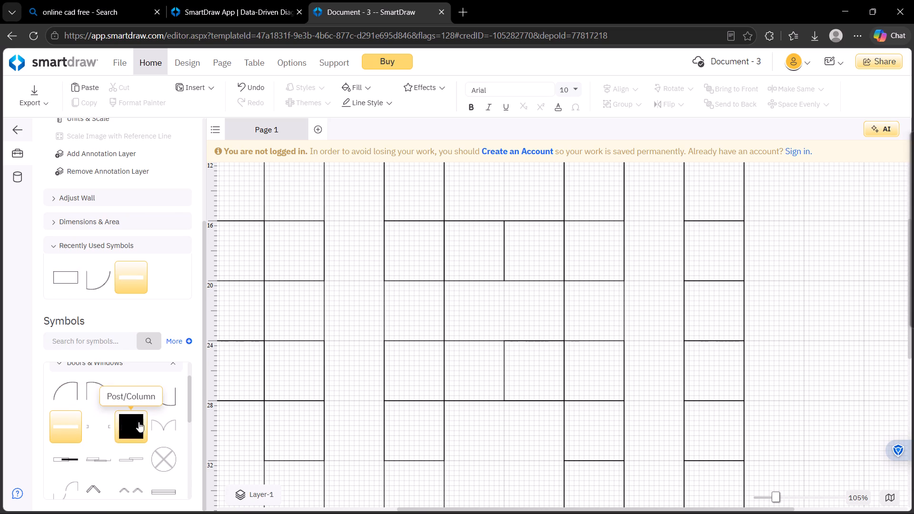
pyautogui.moveTo(139, 422); pyautogui.dragTo(500, 315)
pyautogui.scroll(3, 500, 315)
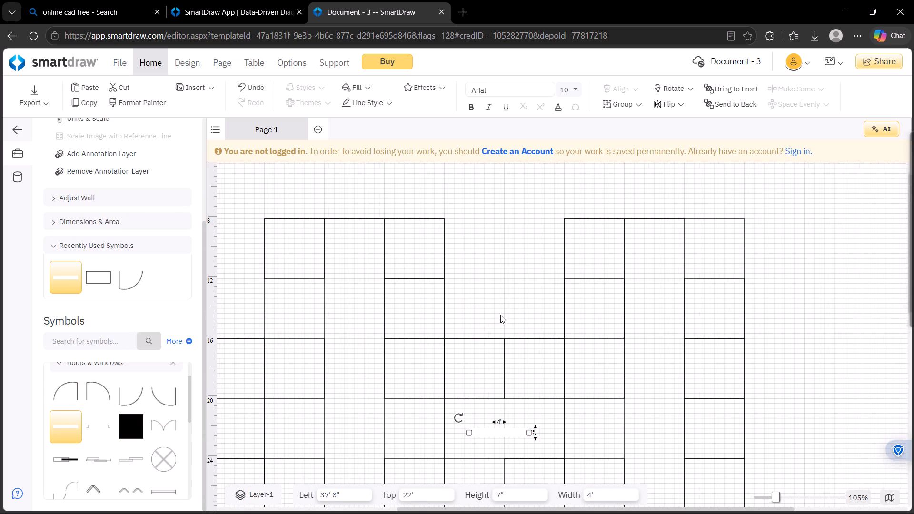
pyautogui.moveTo(576, 180); pyautogui.dragTo(150, 205)
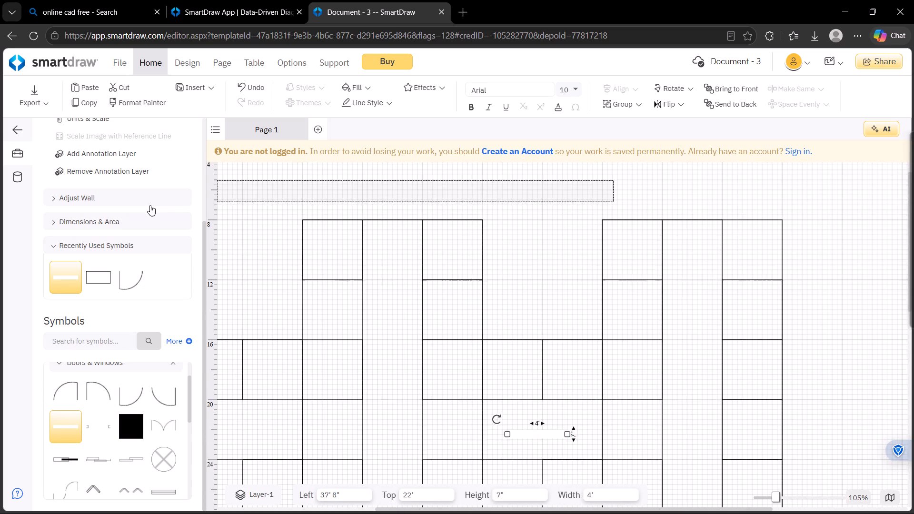
pyautogui.moveTo(150, 205); pyautogui.dragTo(423, 196)
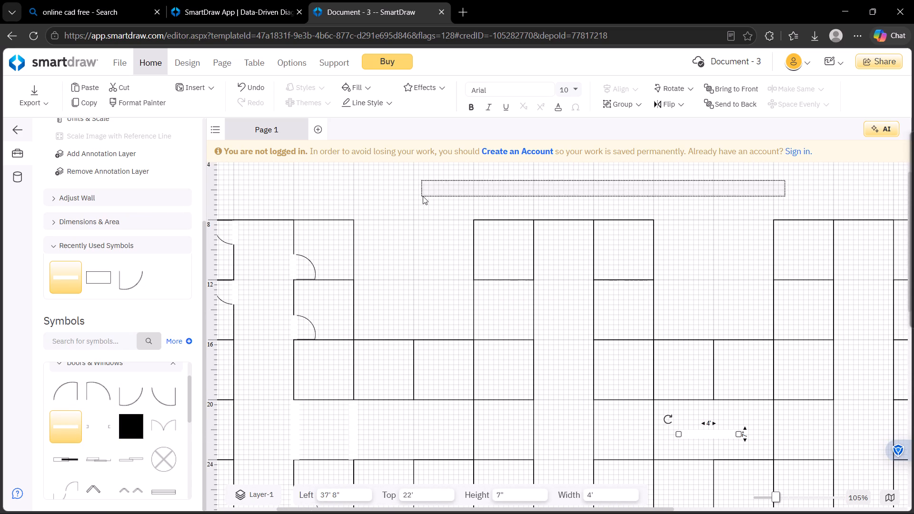
pyautogui.moveTo(423, 196); pyautogui.dragTo(425, 196)
pyautogui.scroll(-2, 428, 195)
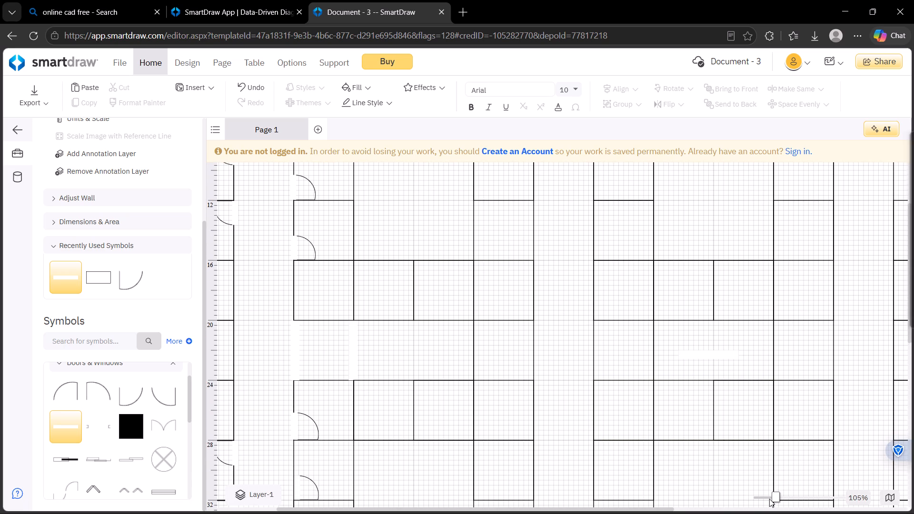
pyautogui.click(768, 496)
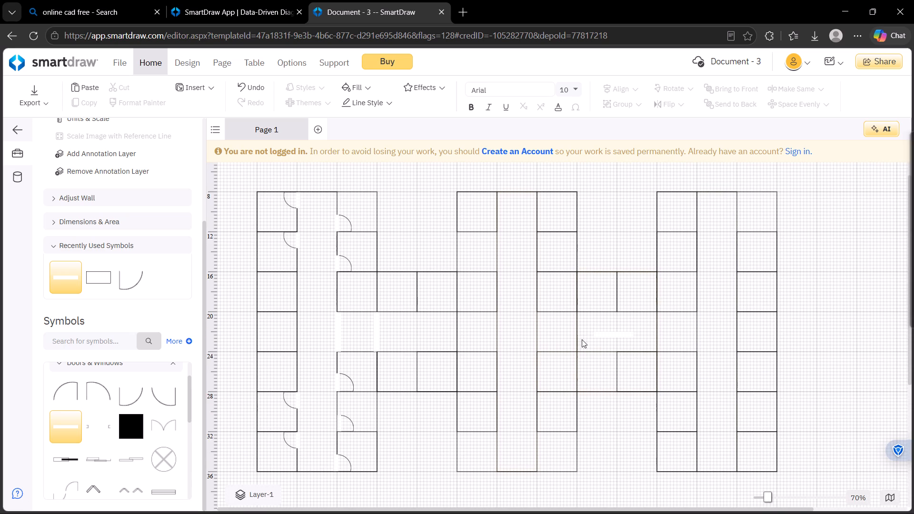
pyautogui.moveTo(601, 336); pyautogui.dragTo(488, 346)
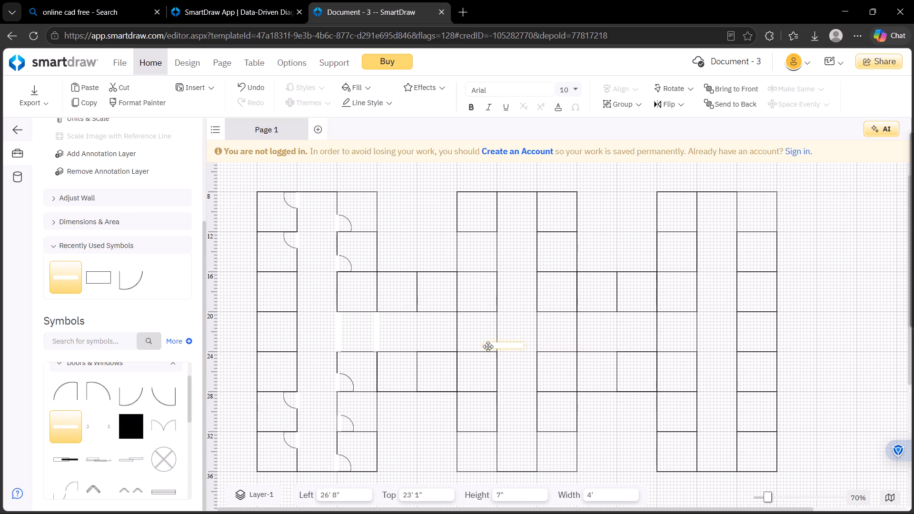
pyautogui.moveTo(488, 346); pyautogui.dragTo(477, 336)
pyautogui.moveTo(460, 321); pyautogui.dragTo(461, 319)
pyautogui.moveTo(461, 319); pyautogui.dragTo(500, 312)
pyautogui.moveTo(492, 344); pyautogui.dragTo(458, 342)
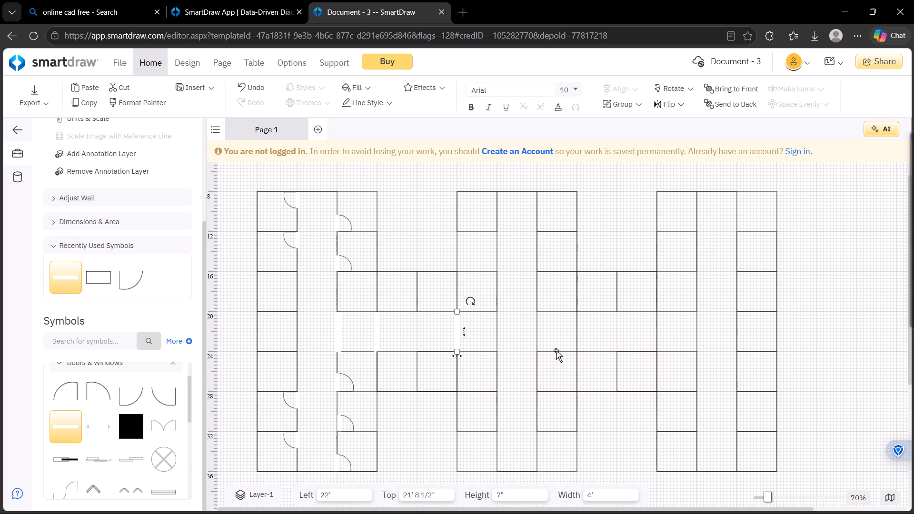
pyautogui.click(531, 348)
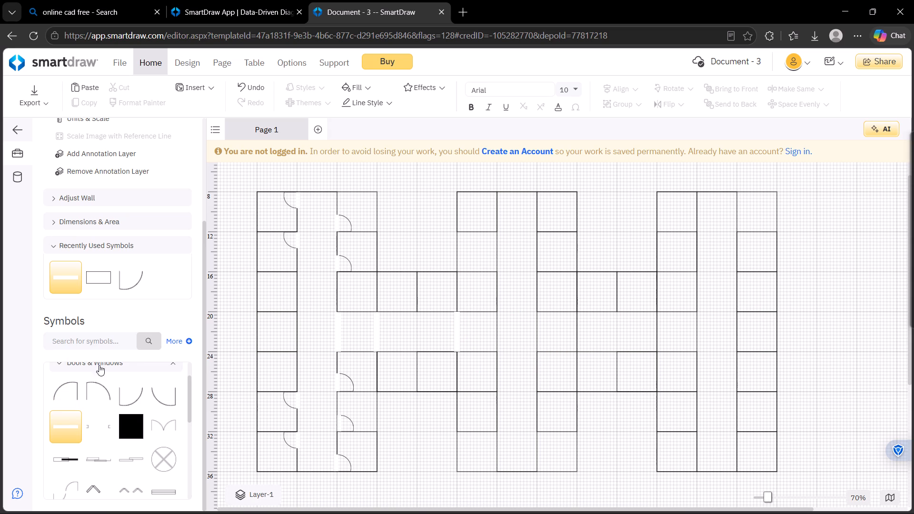
# Place a 4' wide wall opening, rotated vertical, on the 28' wall line between 20' and 24' down.
pyautogui.moveTo(73, 422); pyautogui.dragTo(514, 327)
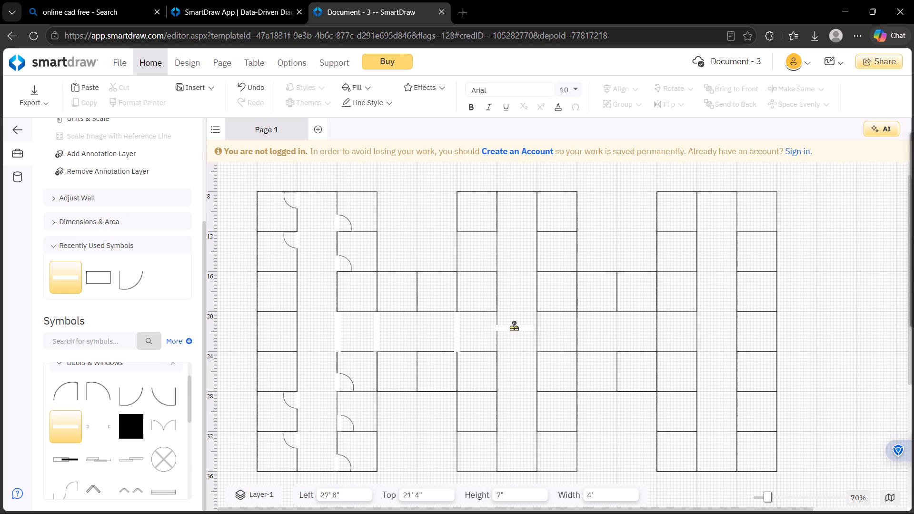
pyautogui.moveTo(514, 327); pyautogui.dragTo(526, 336)
pyautogui.moveTo(496, 322); pyautogui.dragTo(537, 307)
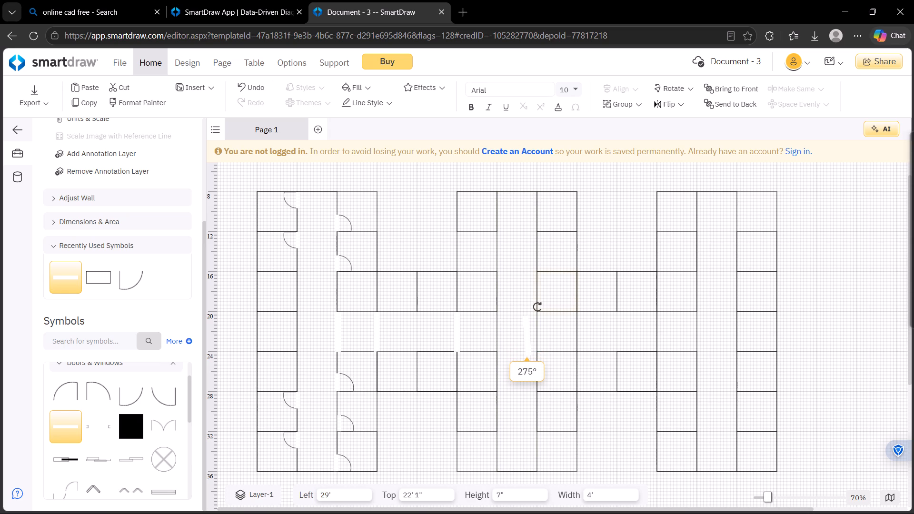
pyautogui.moveTo(537, 307); pyautogui.dragTo(538, 307)
pyautogui.moveTo(527, 337); pyautogui.dragTo(509, 336)
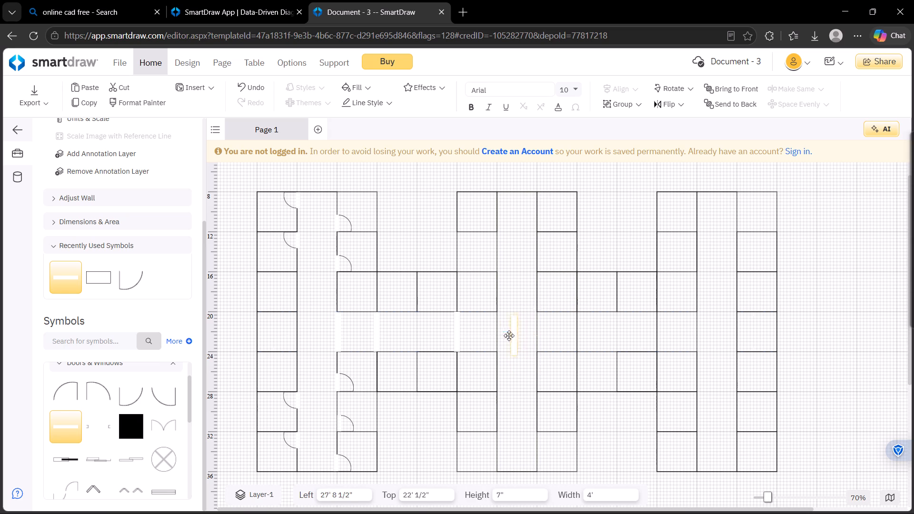
pyautogui.moveTo(509, 336); pyautogui.dragTo(497, 335)
pyautogui.click(510, 335)
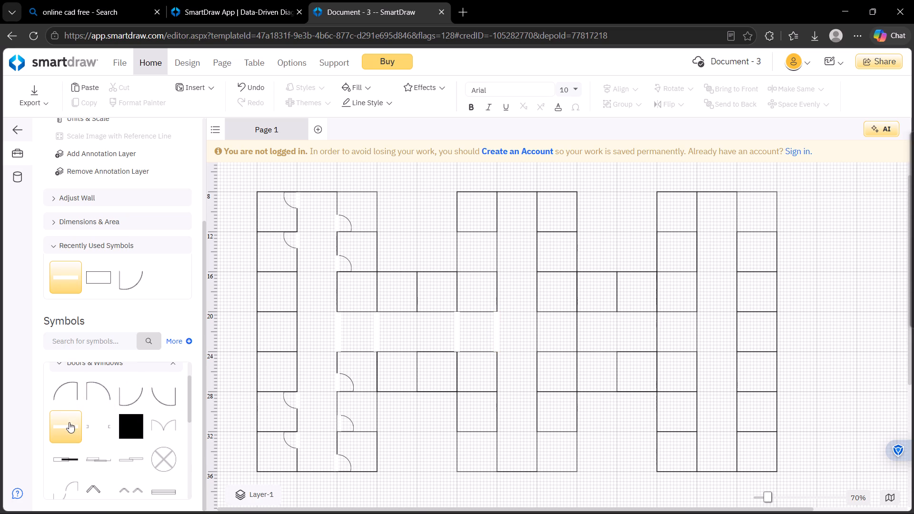
# Place a 4' wide wall opening, rotated vertical, on the 32' wall line between 20' and 24' down.
pyautogui.moveTo(69, 422); pyautogui.dragTo(566, 332)
pyautogui.moveTo(536, 318); pyautogui.dragTo(569, 311)
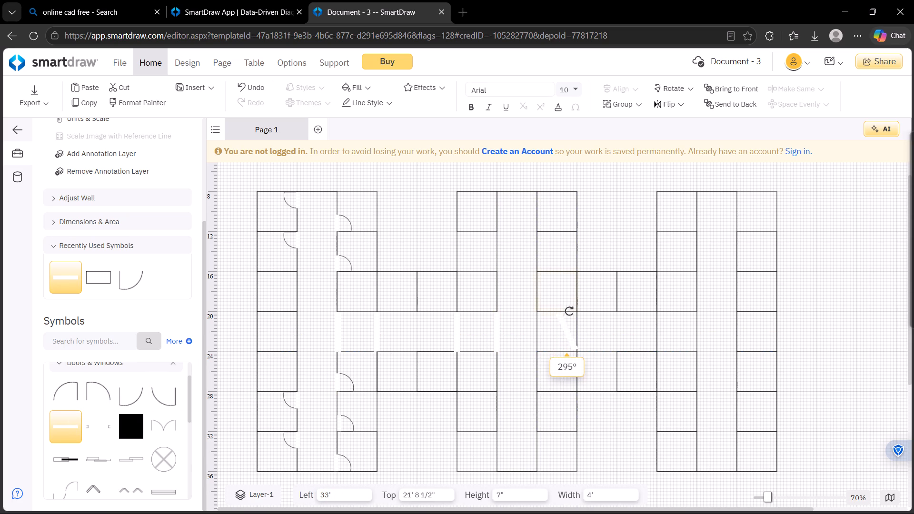
pyautogui.moveTo(569, 311); pyautogui.dragTo(576, 311)
pyautogui.moveTo(568, 331); pyautogui.dragTo(553, 331)
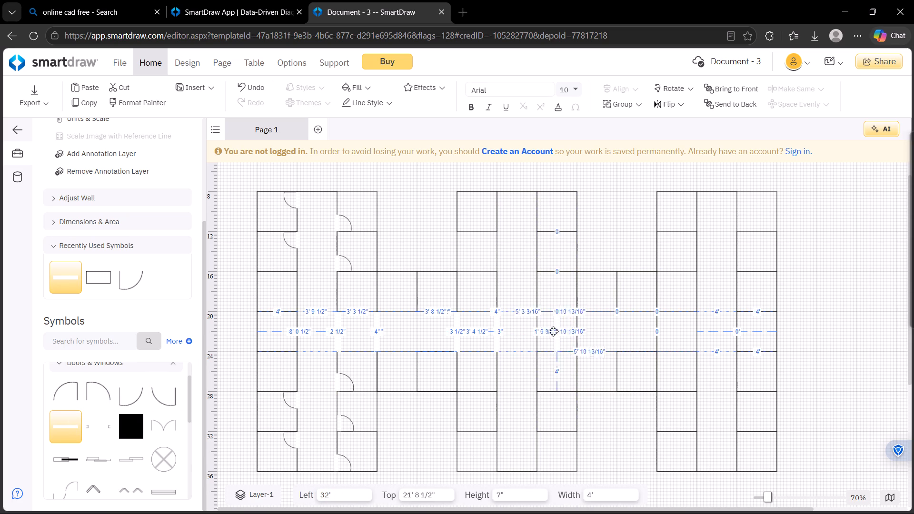
pyautogui.moveTo(553, 331); pyautogui.dragTo(538, 333)
pyautogui.click(510, 330)
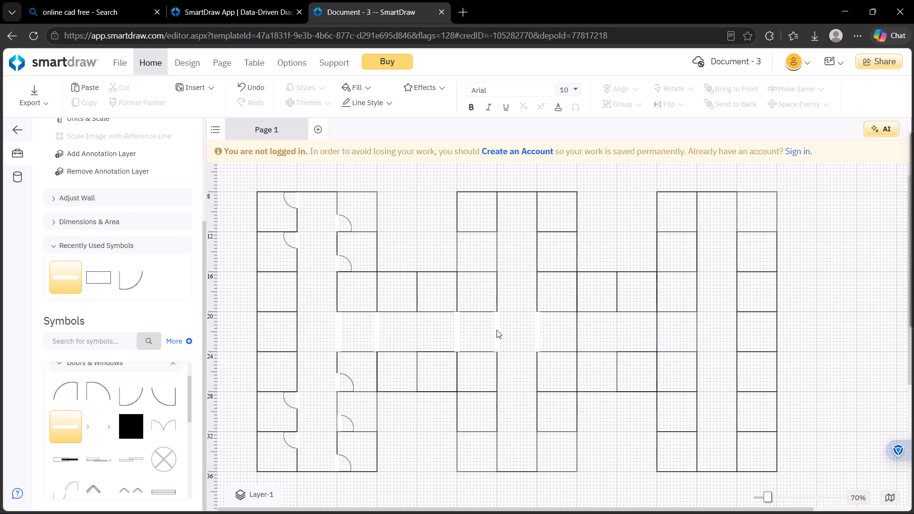
# Place a 4' wide wall opening, rotated vertical, on the 36' wall line between 20' and 24' down.
pyautogui.moveTo(61, 421); pyautogui.dragTo(365, 394)
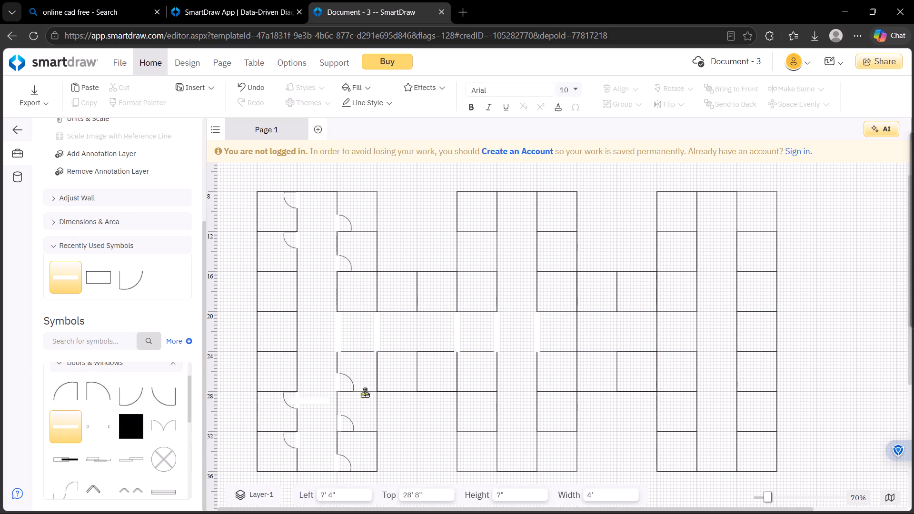
pyautogui.moveTo(365, 394); pyautogui.dragTo(618, 335)
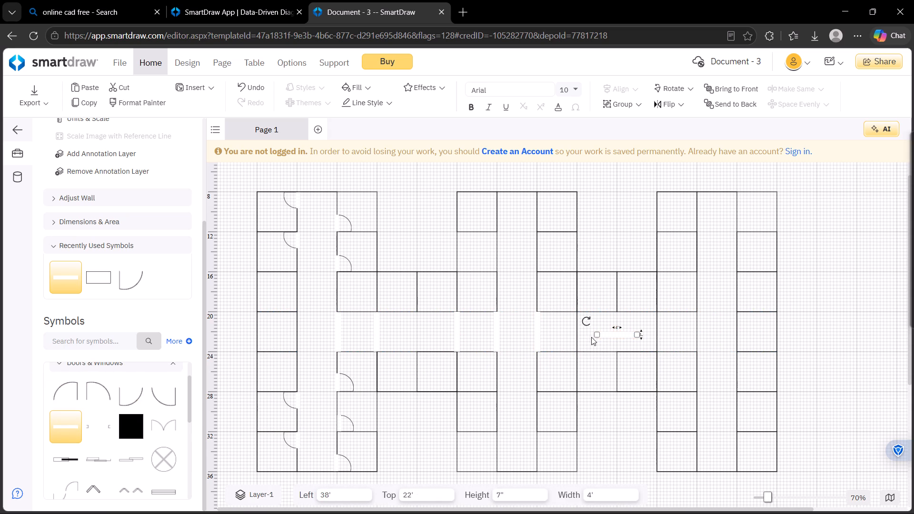
pyautogui.moveTo(586, 323); pyautogui.dragTo(617, 301)
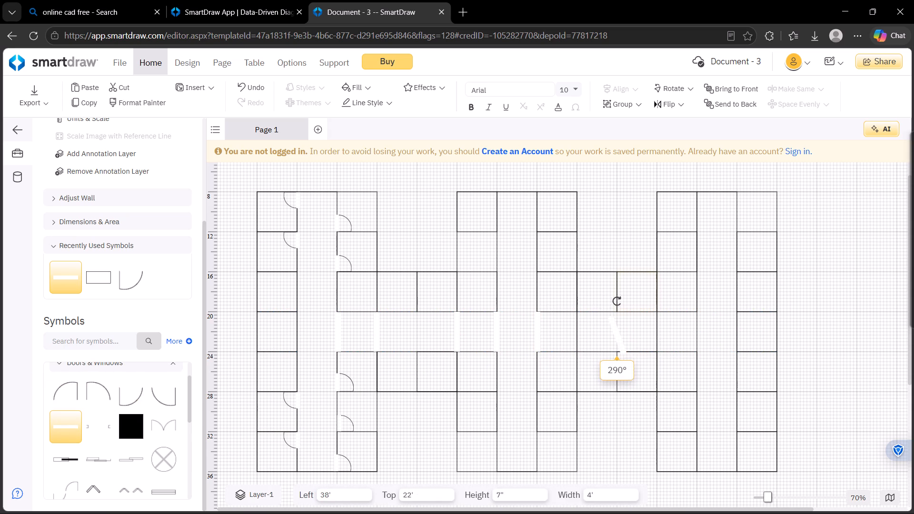
pyautogui.moveTo(617, 301); pyautogui.dragTo(631, 301)
pyautogui.moveTo(619, 336); pyautogui.dragTo(578, 338)
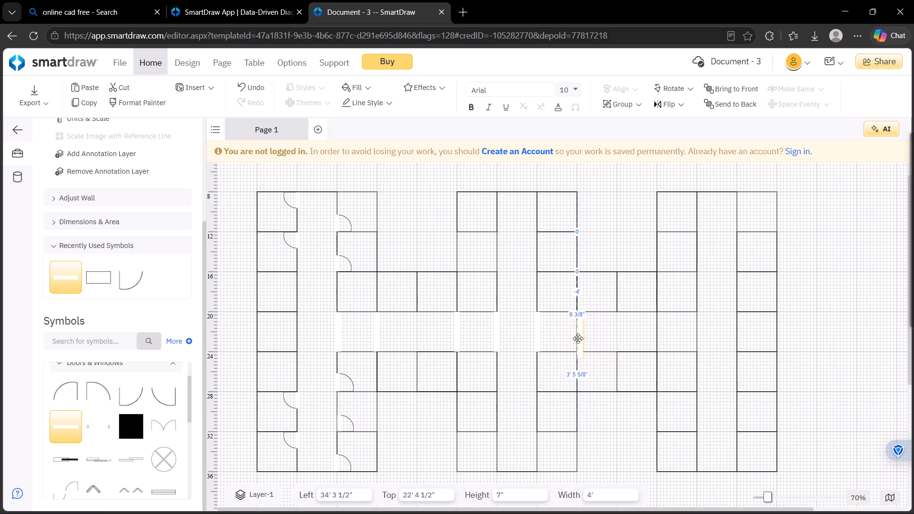
pyautogui.moveTo(578, 338); pyautogui.dragTo(580, 336)
pyautogui.moveTo(580, 336); pyautogui.dragTo(579, 334)
pyautogui.click(596, 337)
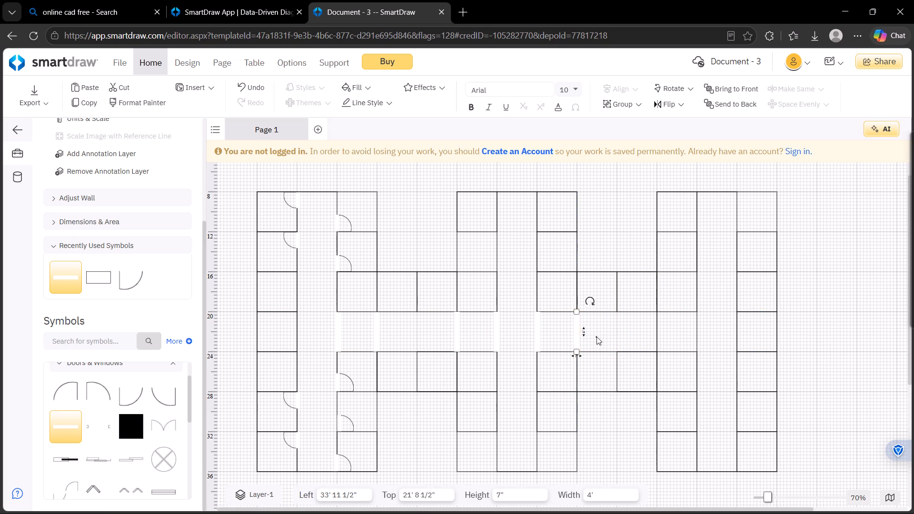
# Place a 4' wide wall opening, rotated vertical, on the 44' wall line between 20' and 24' down, where the corridor meets the last block.
pyautogui.moveTo(66, 423); pyautogui.dragTo(390, 375)
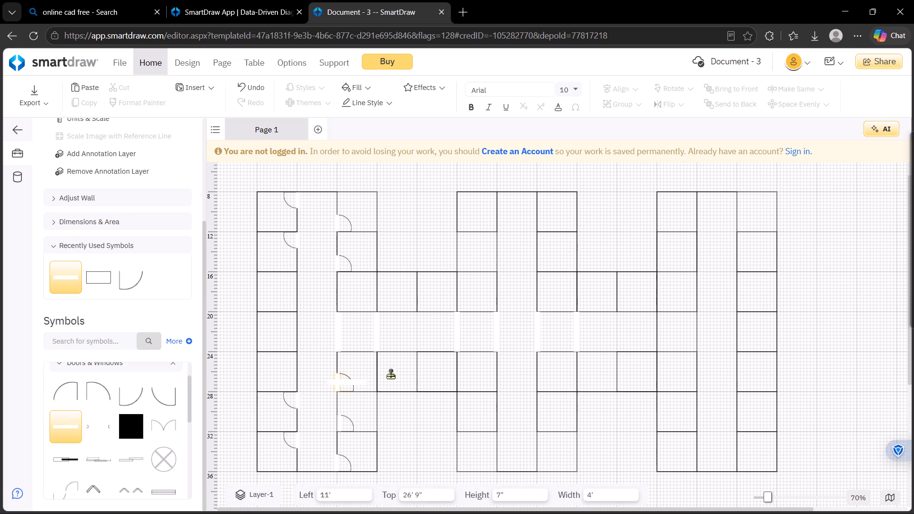
pyautogui.moveTo(390, 375); pyautogui.dragTo(703, 327)
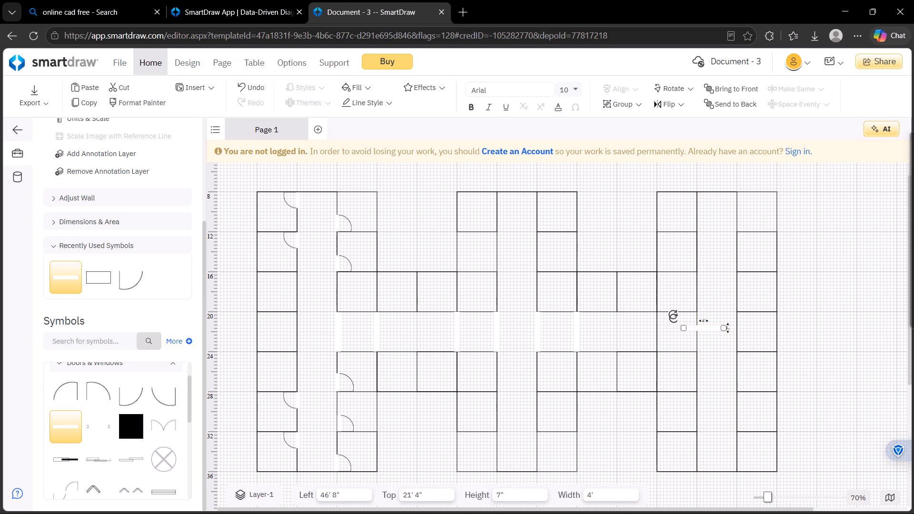
pyautogui.moveTo(674, 316); pyautogui.dragTo(714, 291)
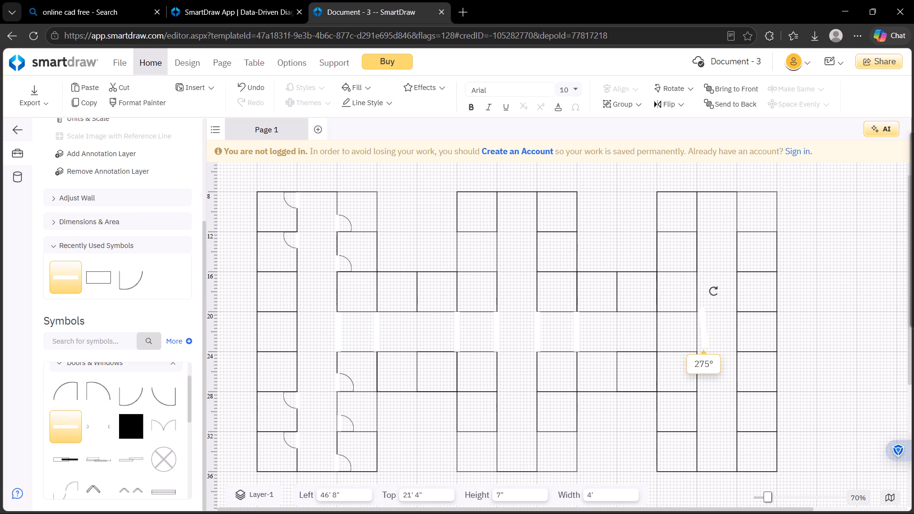
pyautogui.moveTo(714, 291); pyautogui.dragTo(715, 290)
pyautogui.moveTo(715, 290); pyautogui.dragTo(717, 289)
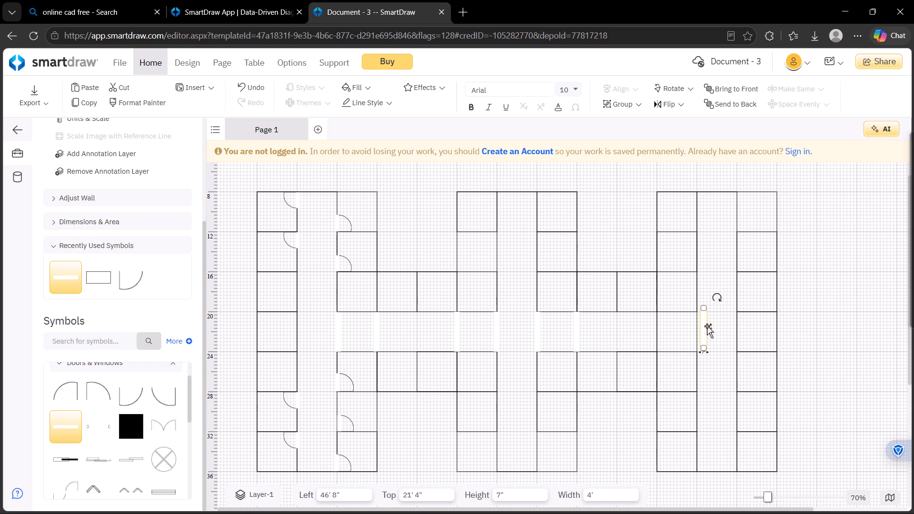
pyautogui.moveTo(706, 326); pyautogui.dragTo(662, 334)
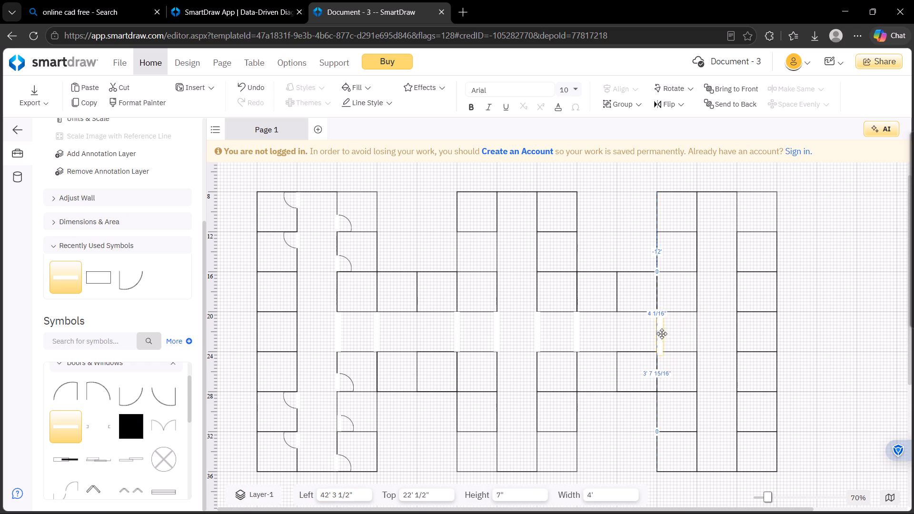
pyautogui.moveTo(662, 334); pyautogui.dragTo(659, 332)
pyautogui.click(673, 332)
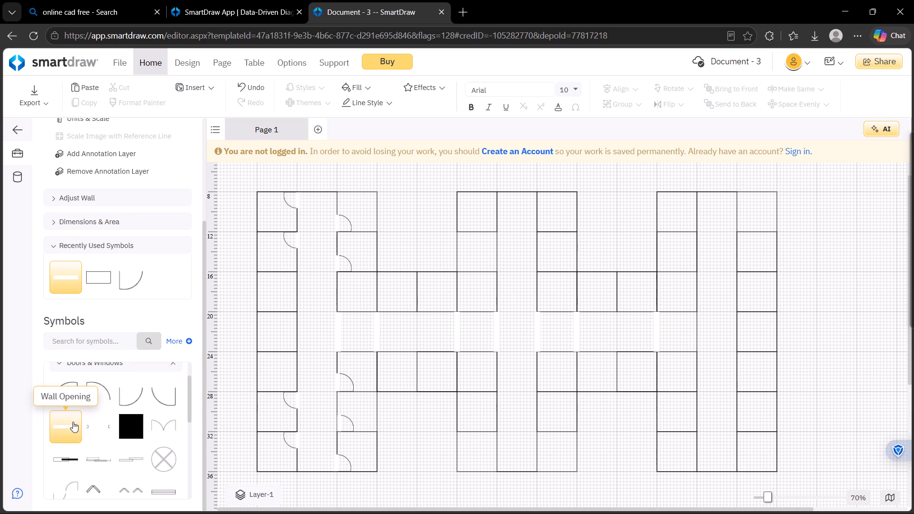
# Place a 4' wide wall opening, rotated vertical, on the 48' wall line between 20' and 24' down.
pyautogui.moveTo(73, 422); pyautogui.dragTo(727, 362)
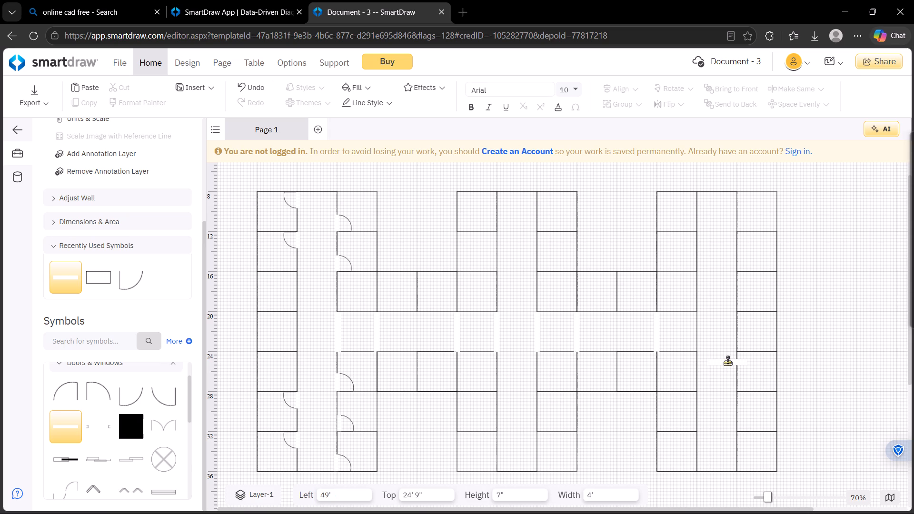
pyautogui.moveTo(727, 362); pyautogui.dragTo(726, 361)
pyautogui.moveTo(696, 347); pyautogui.dragTo(736, 325)
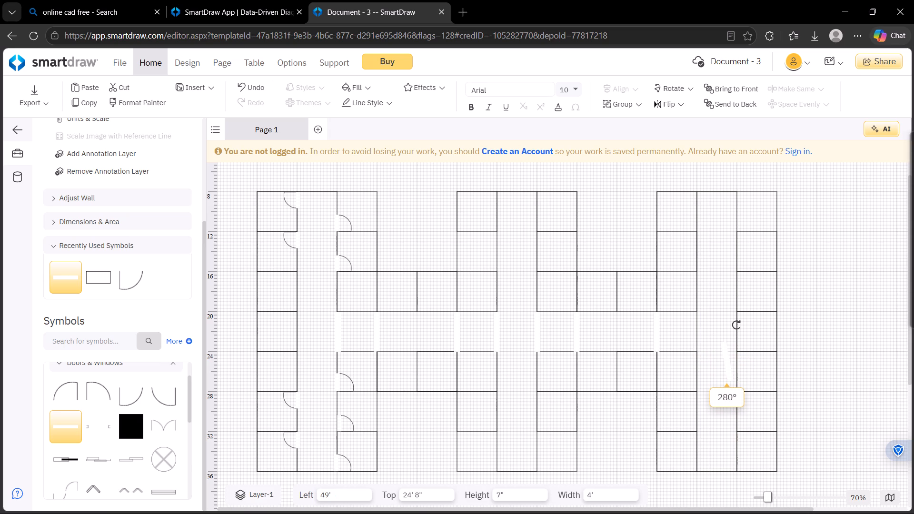
pyautogui.moveTo(736, 325); pyautogui.dragTo(743, 325)
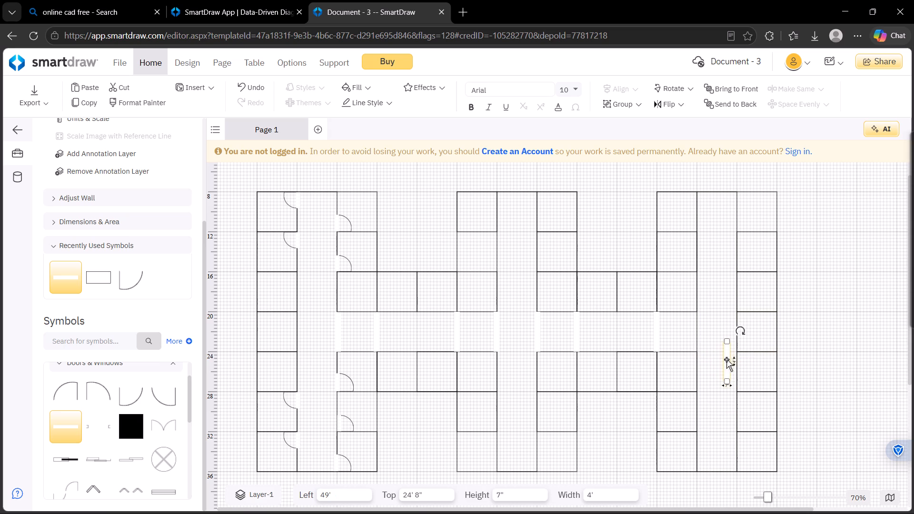
pyautogui.moveTo(727, 359); pyautogui.dragTo(700, 326)
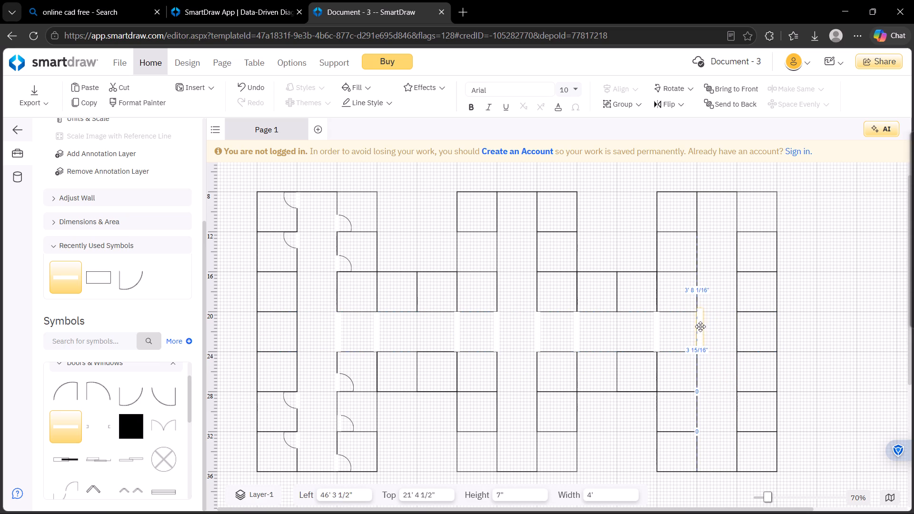
pyautogui.moveTo(700, 326); pyautogui.dragTo(695, 330)
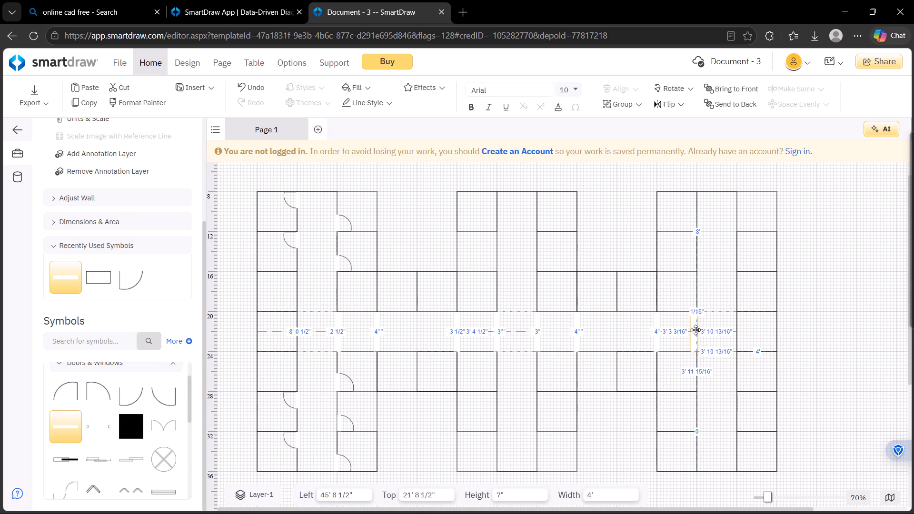
pyautogui.moveTo(695, 330); pyautogui.dragTo(697, 330)
pyautogui.click(715, 330)
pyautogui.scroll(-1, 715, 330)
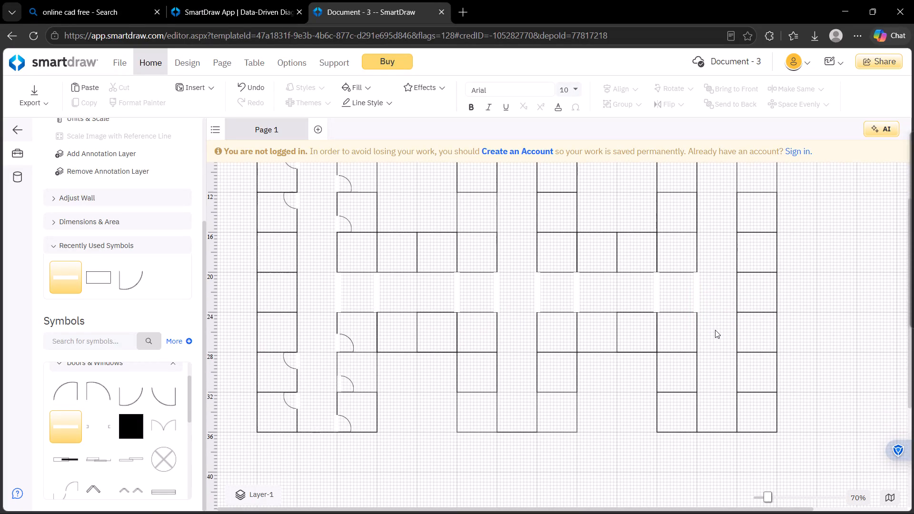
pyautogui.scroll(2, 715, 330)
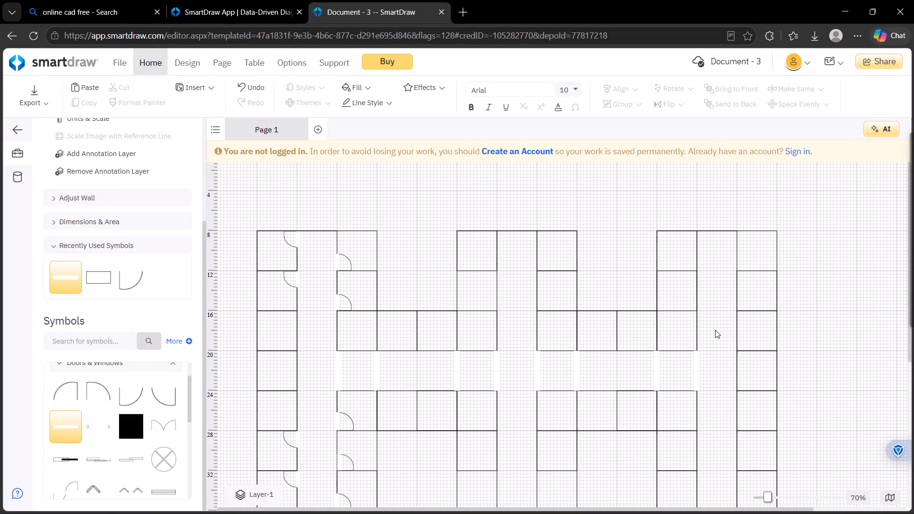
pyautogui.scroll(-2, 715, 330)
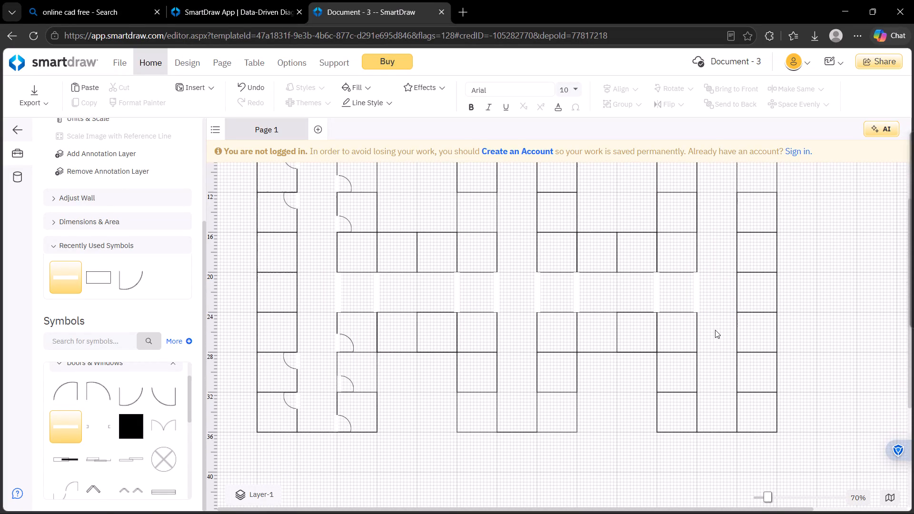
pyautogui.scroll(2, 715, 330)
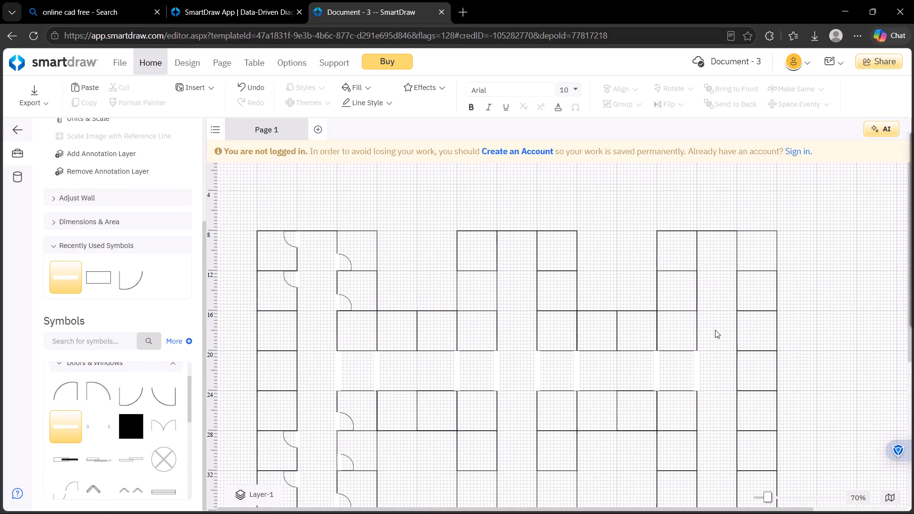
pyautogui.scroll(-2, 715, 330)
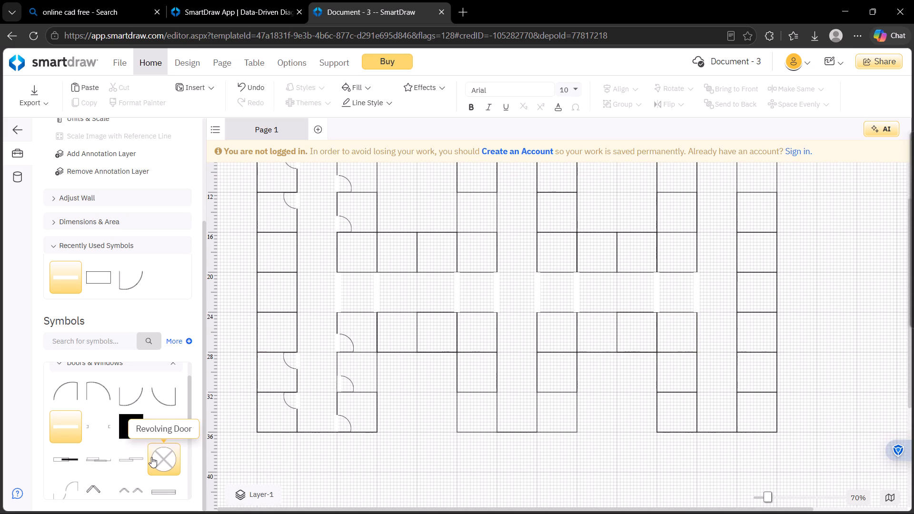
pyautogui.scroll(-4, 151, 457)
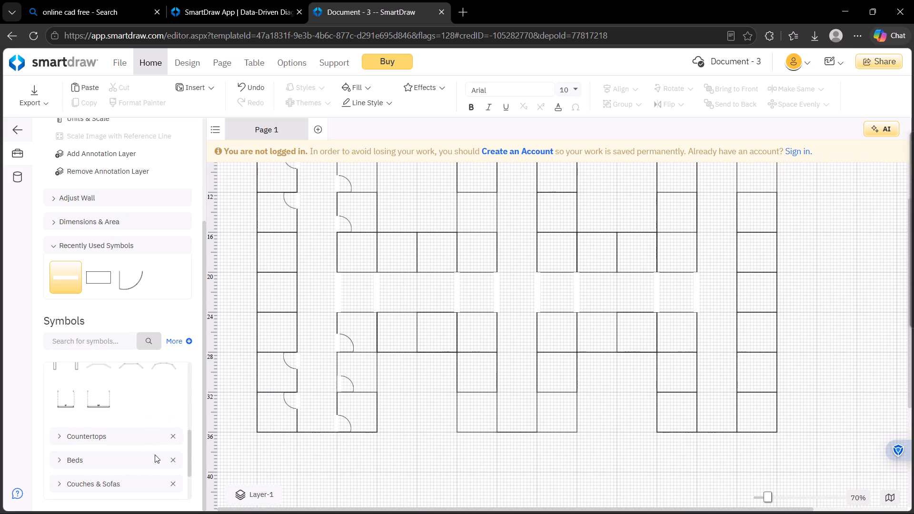
# Place three 28" doors, rotated 270°, in the first vertical corridor beside the first column's cells, at about 202", 260" and 304" down.
pyautogui.scroll(2, 341, 395)
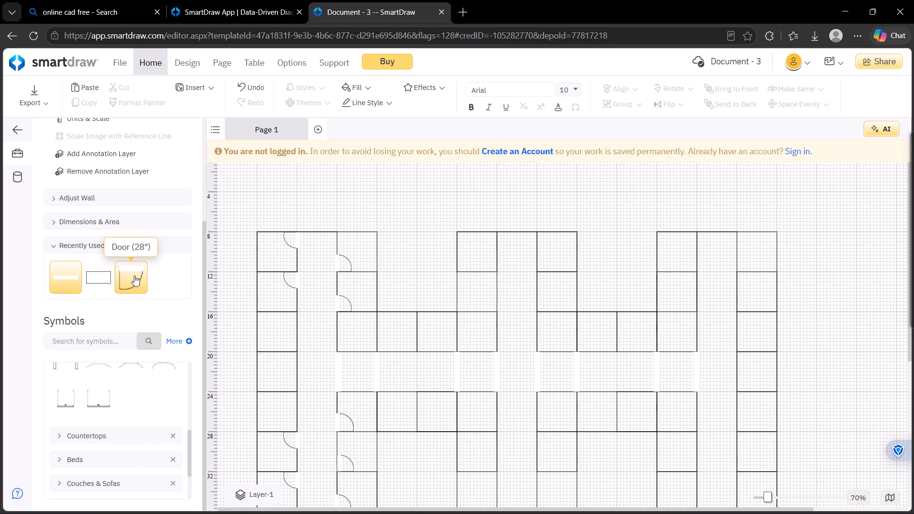
pyautogui.moveTo(129, 276); pyautogui.dragTo(310, 326)
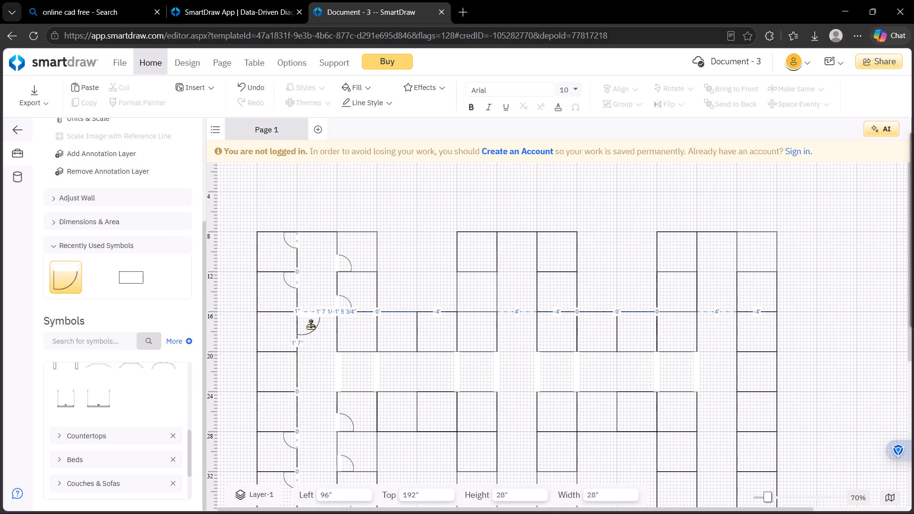
pyautogui.moveTo(310, 326); pyautogui.dragTo(317, 330)
pyautogui.moveTo(292, 308); pyautogui.dragTo(328, 295)
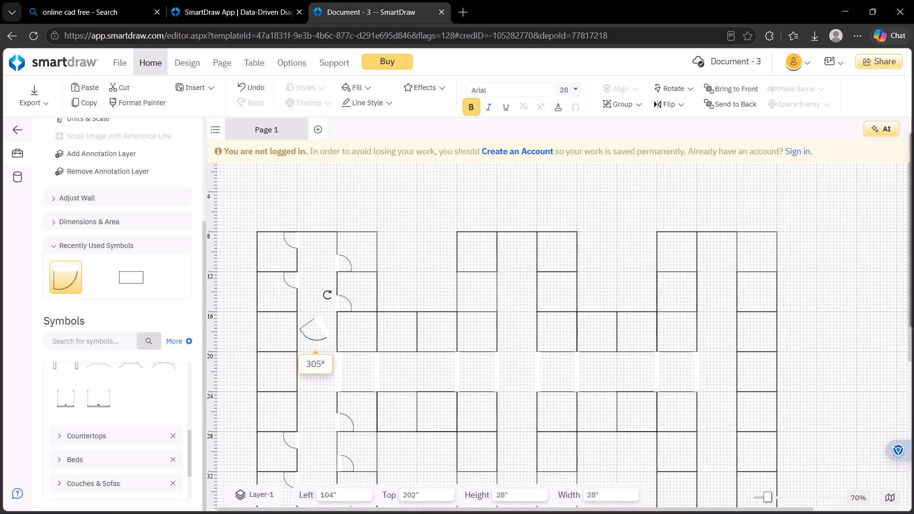
pyautogui.moveTo(328, 295); pyautogui.dragTo(362, 287)
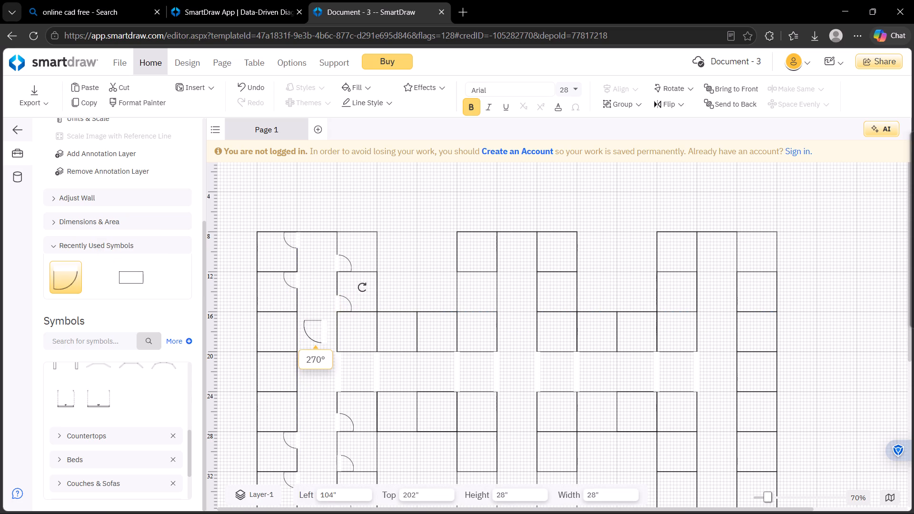
pyautogui.moveTo(362, 287); pyautogui.dragTo(363, 286)
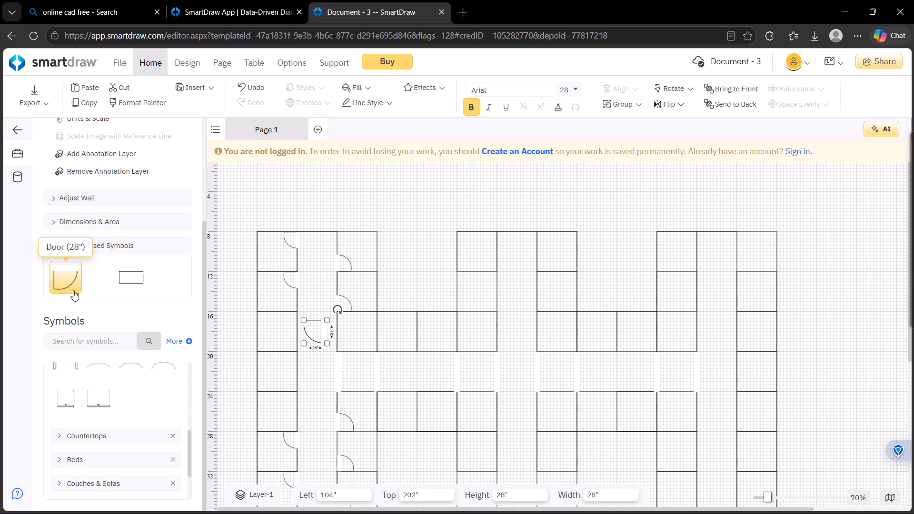
pyautogui.moveTo(60, 277); pyautogui.dragTo(321, 379)
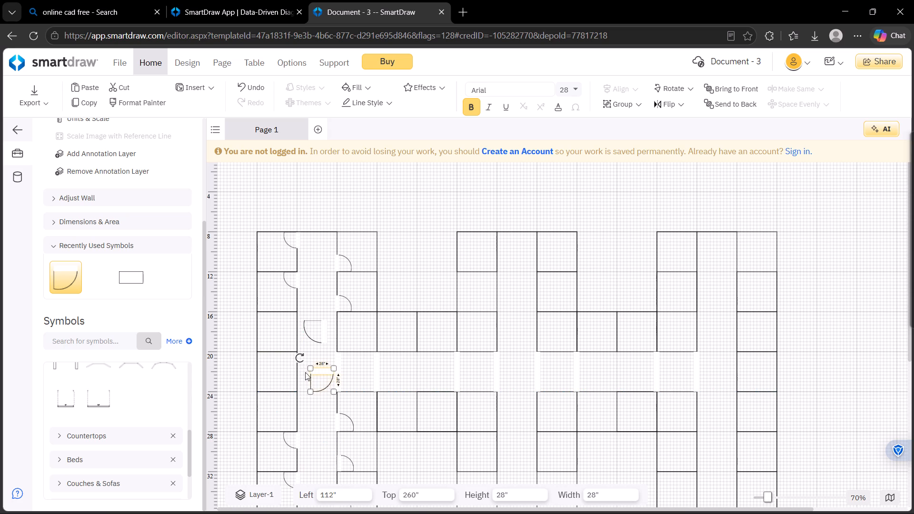
pyautogui.moveTo(300, 356); pyautogui.dragTo(352, 351)
pyautogui.moveTo(62, 278); pyautogui.dragTo(294, 417)
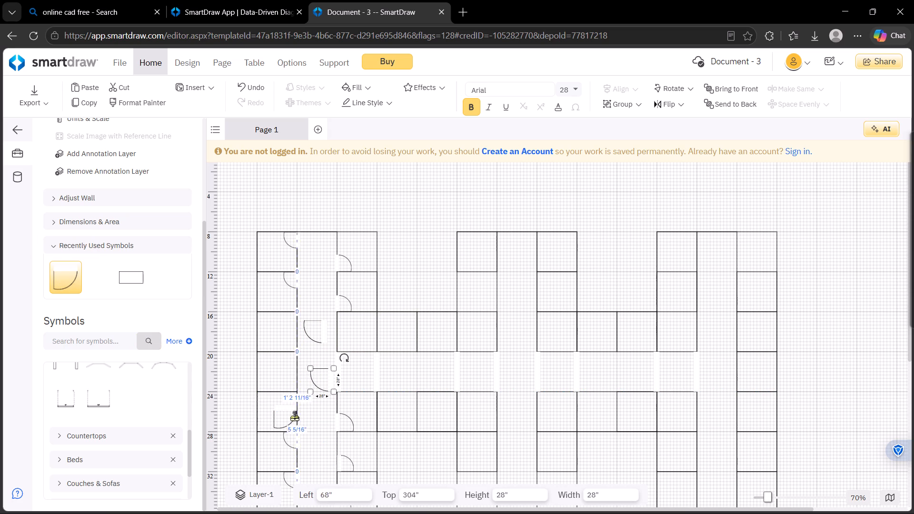
pyautogui.moveTo(294, 417); pyautogui.dragTo(314, 418)
pyautogui.moveTo(290, 394); pyautogui.dragTo(319, 382)
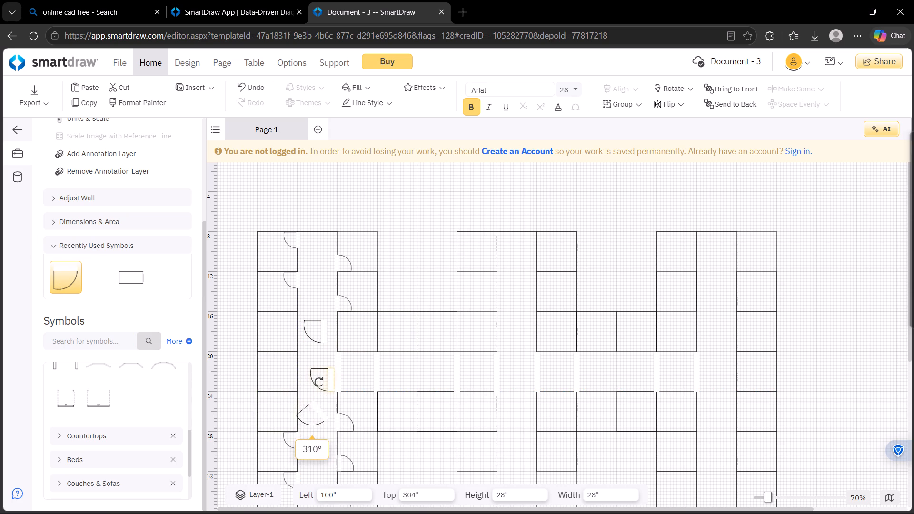
pyautogui.moveTo(319, 382); pyautogui.dragTo(341, 389)
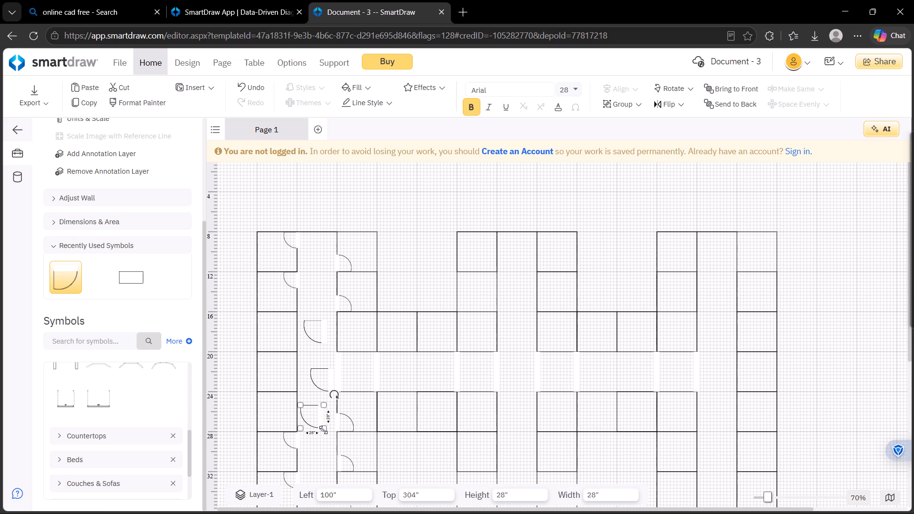
# Shrink the lowest of the three corridor doors to 24" and move it onto the first column's cell wall, 24'–28' down.
pyautogui.moveTo(323, 430); pyautogui.dragTo(323, 425)
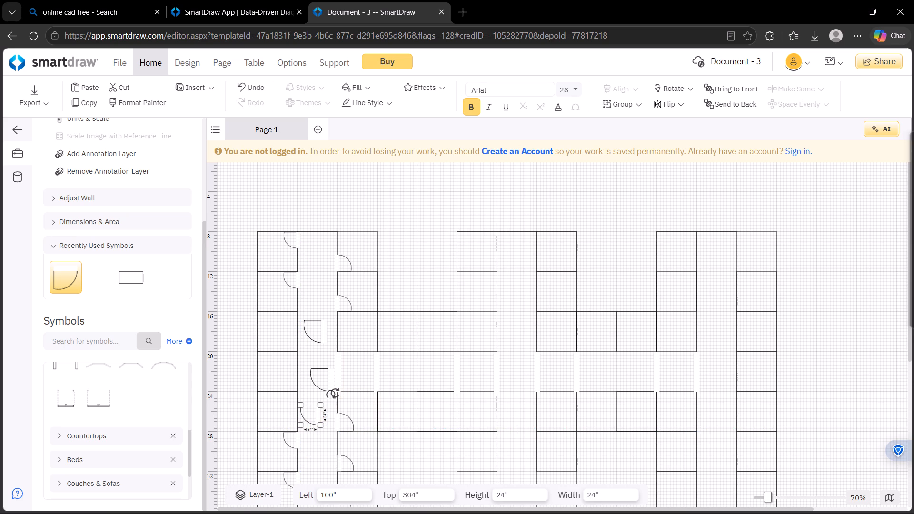
pyautogui.click(332, 390)
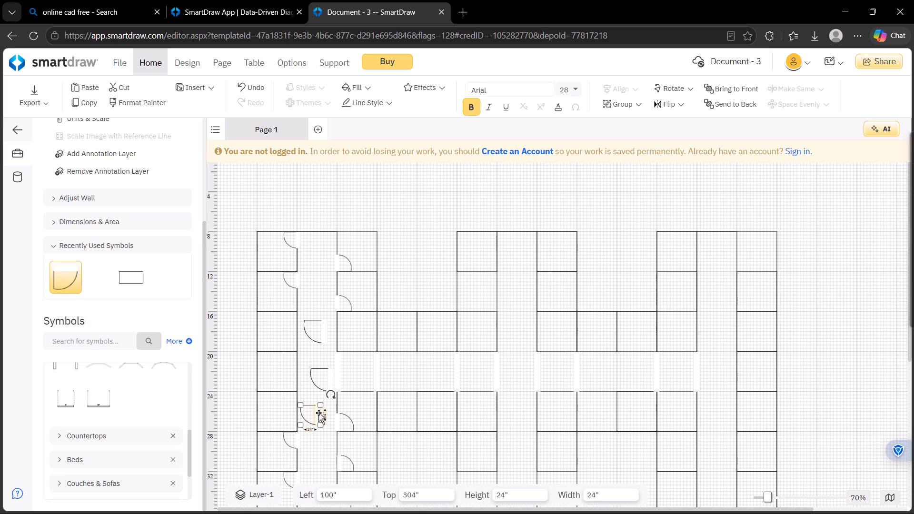
pyautogui.moveTo(318, 413); pyautogui.dragTo(295, 399)
pyautogui.click(310, 418)
# Shrink the middle corridor door to 24" and move it onto the first column's cell wall, 20'–24' down.
pyautogui.click(333, 383)
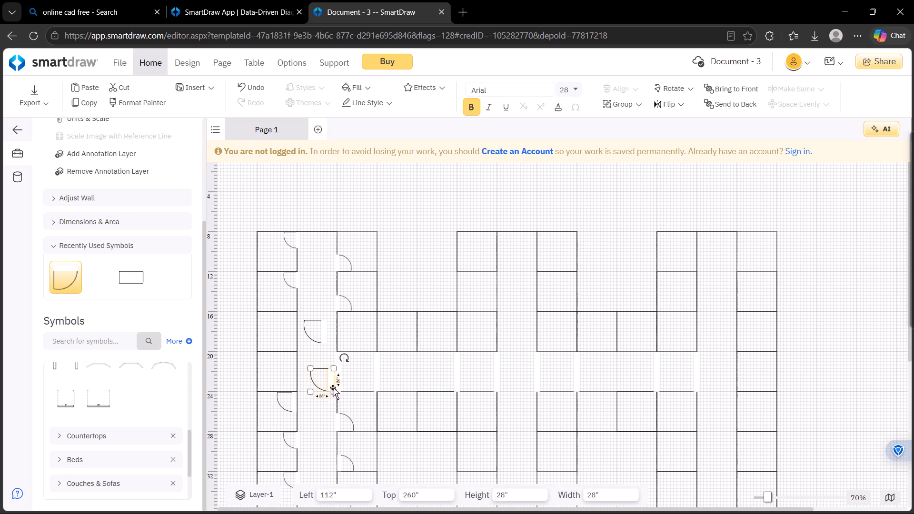
pyautogui.click(334, 393)
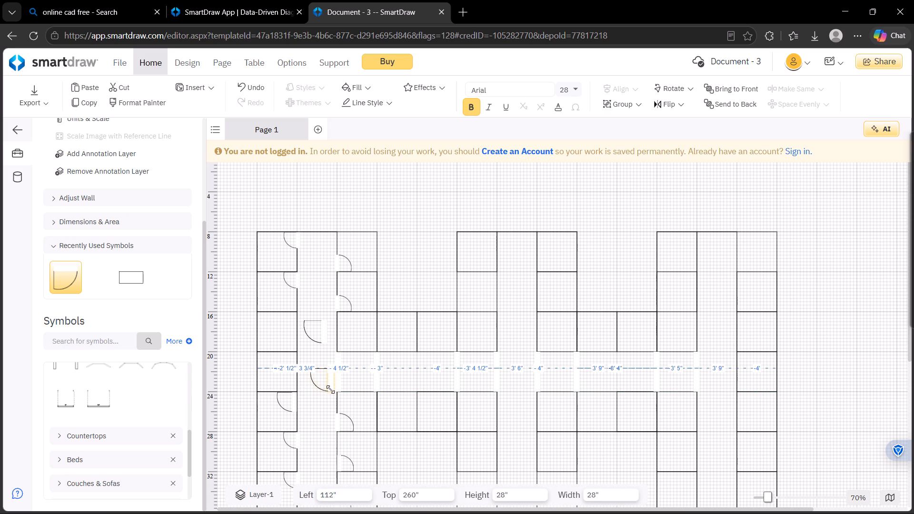
pyautogui.moveTo(332, 378); pyautogui.dragTo(328, 377)
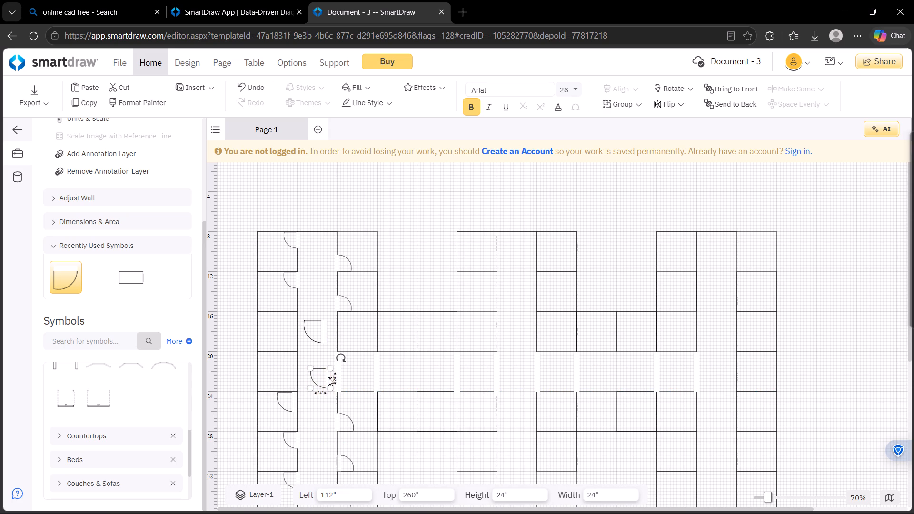
pyautogui.moveTo(328, 377); pyautogui.dragTo(321, 376)
pyautogui.moveTo(329, 378); pyautogui.dragTo(322, 376)
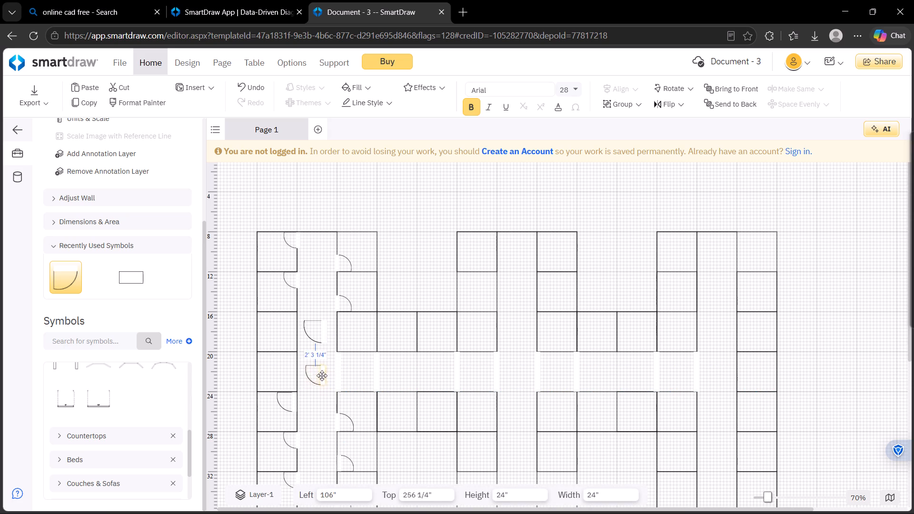
pyautogui.moveTo(322, 376); pyautogui.dragTo(296, 362)
pyautogui.click(308, 366)
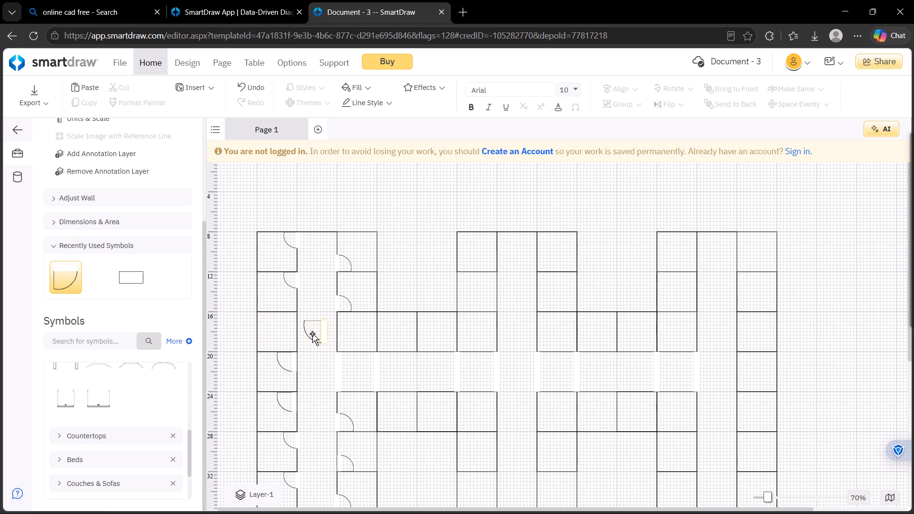
# Shrink the remaining corridor door to 22" and move it onto the first column's cell wall, 16'–20' down.
pyautogui.click(325, 330)
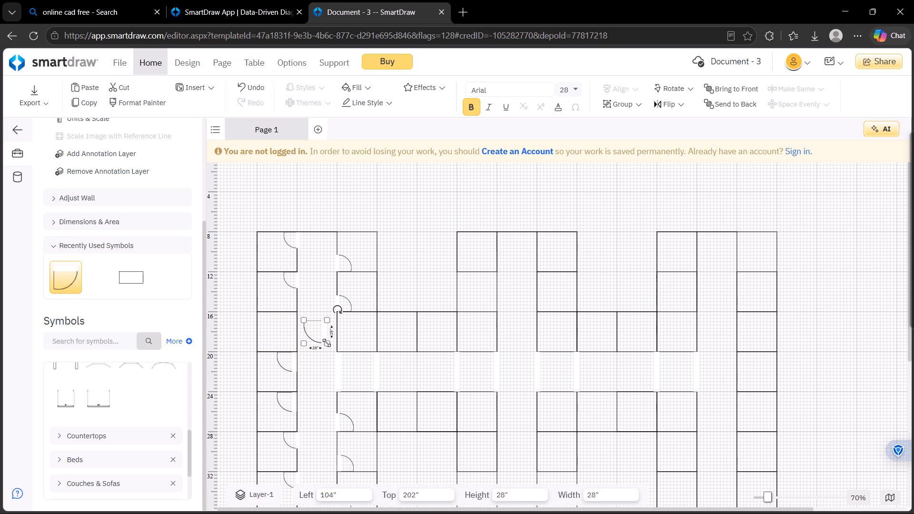
pyautogui.click(327, 343)
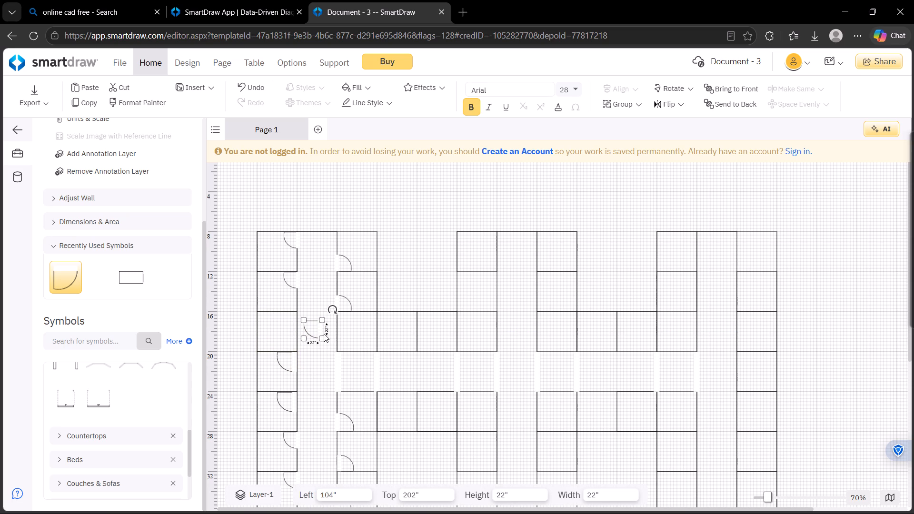
pyautogui.moveTo(323, 330); pyautogui.dragTo(302, 322)
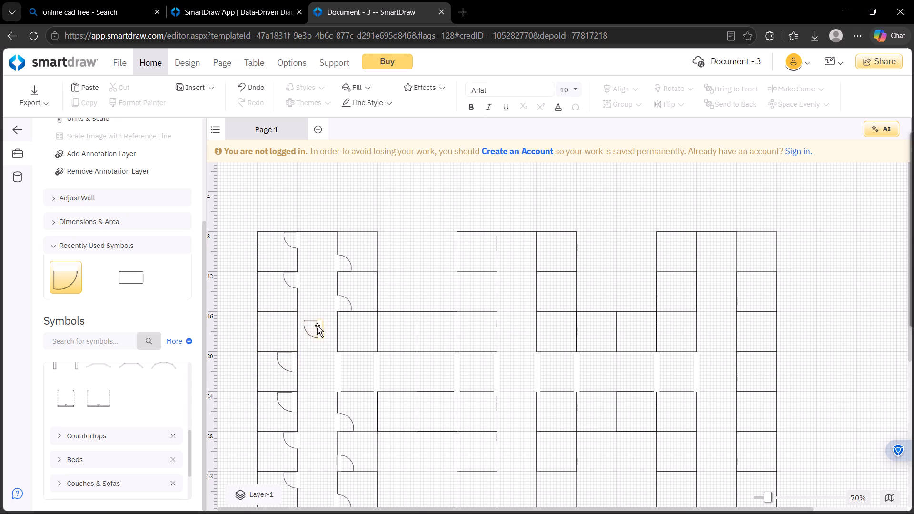
pyautogui.moveTo(320, 331); pyautogui.dragTo(296, 323)
pyautogui.click(307, 325)
# Place a door, rotated a quarter turn and reduced to 20", on the 12' wall line across the corridor, in the cell 16'–20' down.
pyautogui.scroll(-3, 351, 329)
pyautogui.scroll(2, 351, 330)
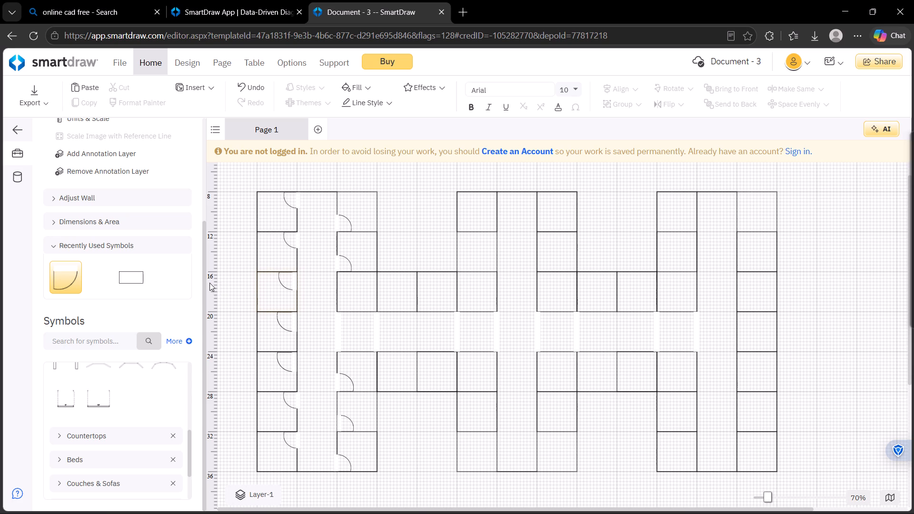
pyautogui.moveTo(62, 271); pyautogui.dragTo(69, 271)
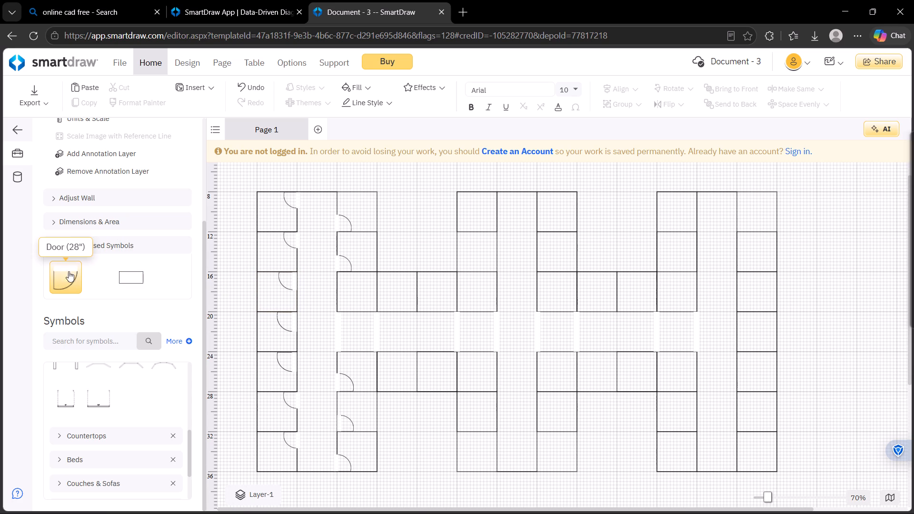
pyautogui.moveTo(69, 271); pyautogui.dragTo(373, 304)
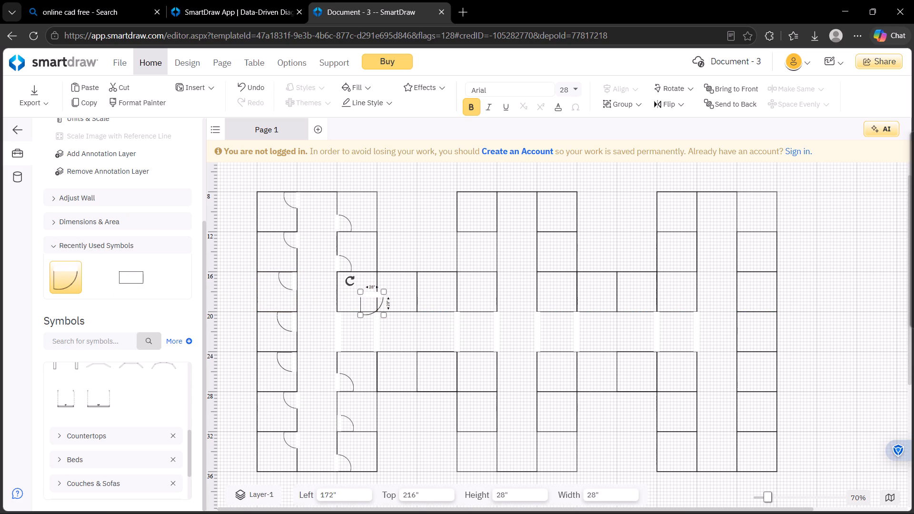
pyautogui.moveTo(350, 281); pyautogui.dragTo(339, 336)
pyautogui.moveTo(382, 315); pyautogui.dragTo(379, 312)
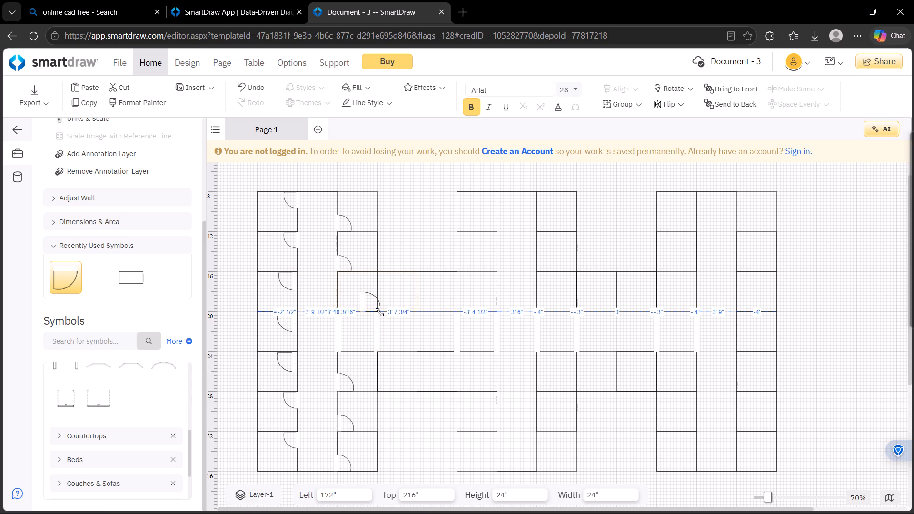
pyautogui.moveTo(379, 312); pyautogui.dragTo(376, 309)
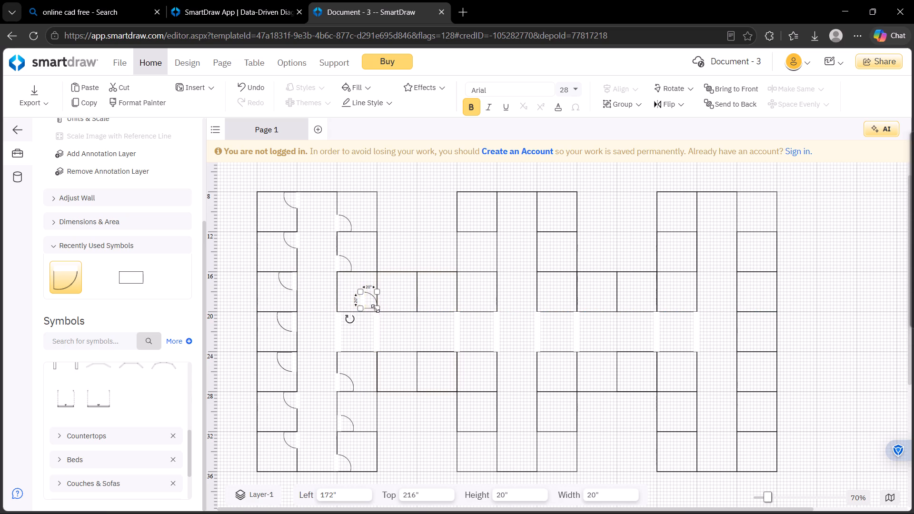
pyautogui.moveTo(360, 302); pyautogui.dragTo(355, 299)
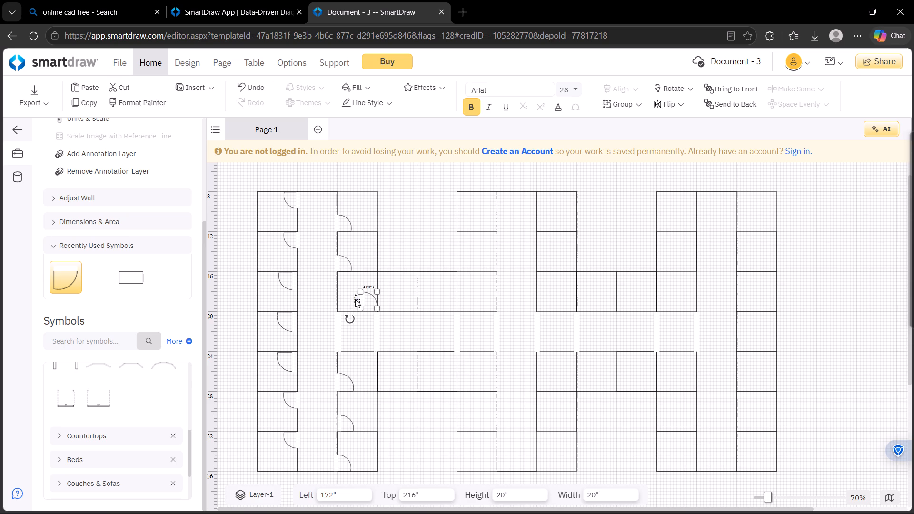
pyautogui.moveTo(355, 299); pyautogui.dragTo(342, 299)
pyautogui.click(359, 300)
pyautogui.click(359, 300)
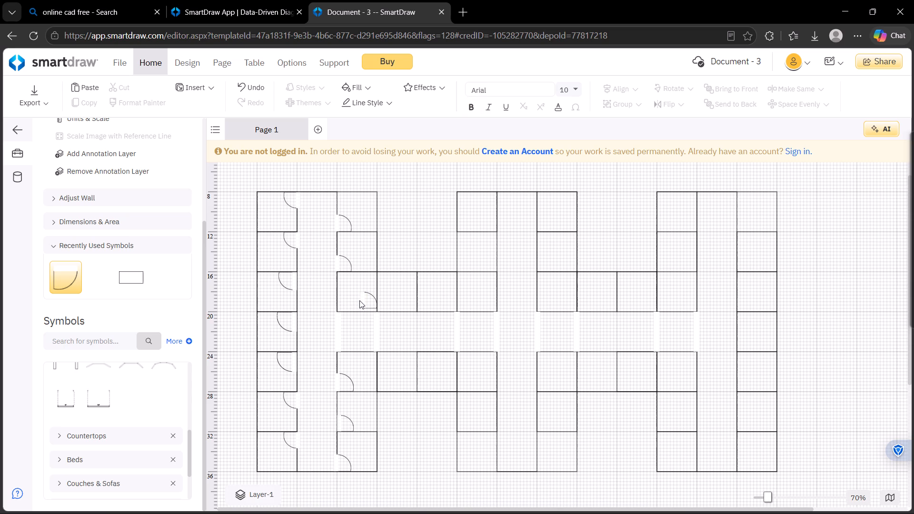
pyautogui.moveTo(368, 296); pyautogui.dragTo(341, 299)
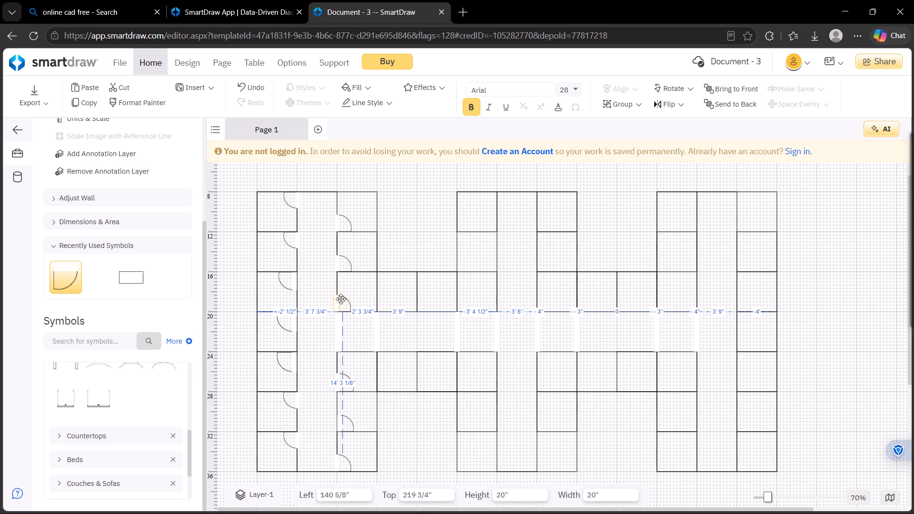
pyautogui.moveTo(341, 299); pyautogui.dragTo(343, 299)
pyautogui.click(360, 287)
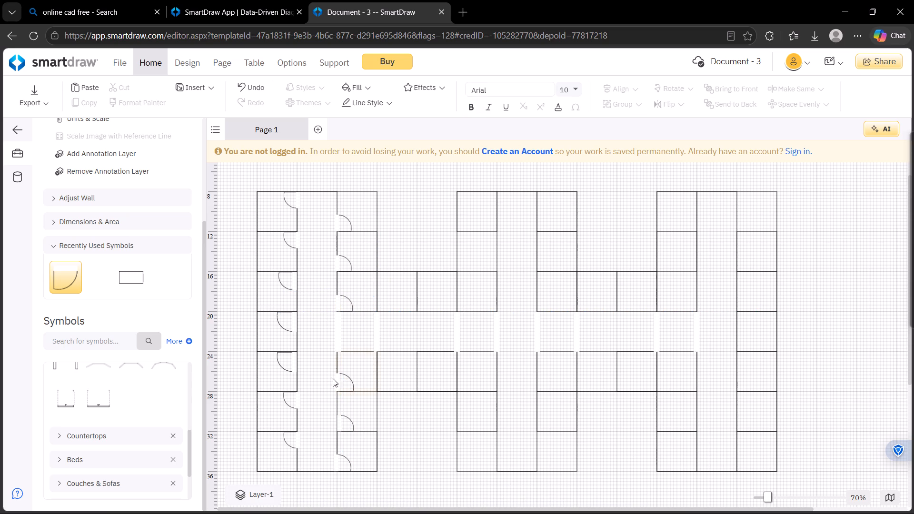
# Place two 28" doors, rotated half a turn, in the 16'–20' and 20'–24' across cells just above the horizontal corridor.
pyautogui.moveTo(70, 266); pyautogui.dragTo(399, 329)
pyautogui.moveTo(379, 307); pyautogui.dragTo(420, 365)
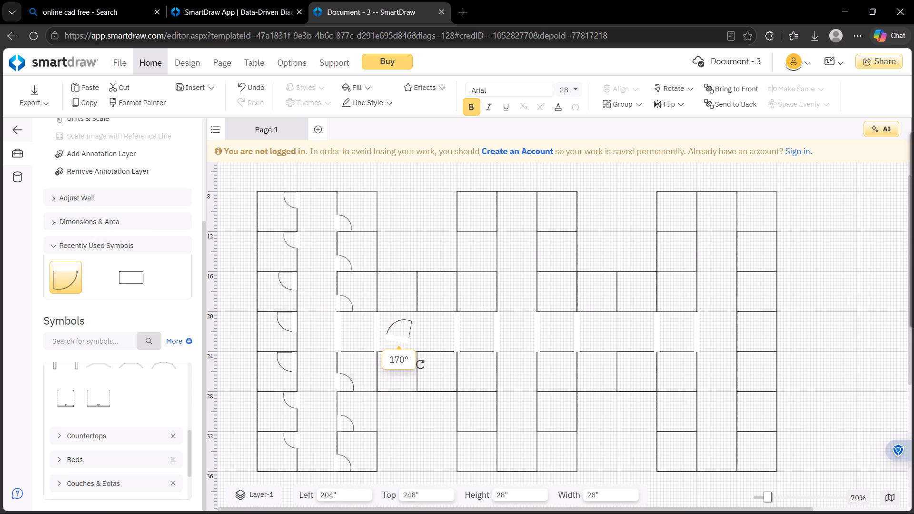
pyautogui.moveTo(420, 365); pyautogui.dragTo(427, 357)
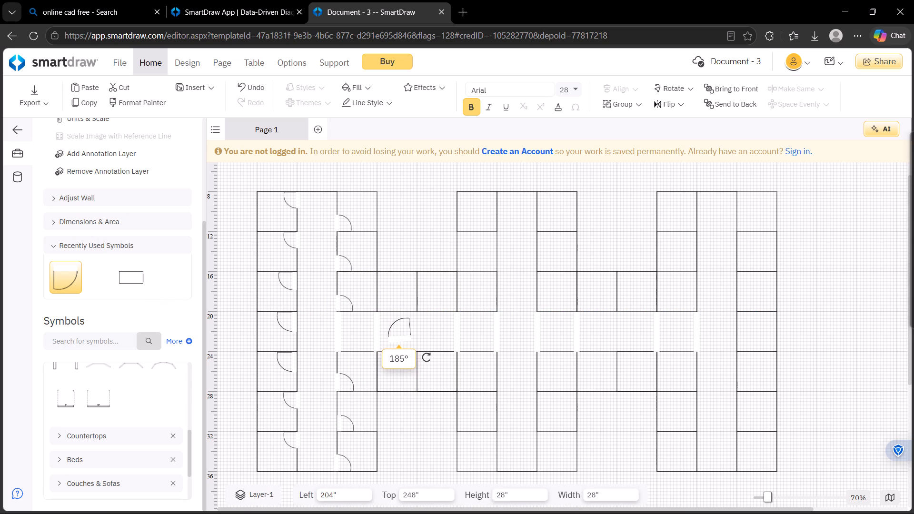
pyautogui.moveTo(427, 357); pyautogui.dragTo(427, 360)
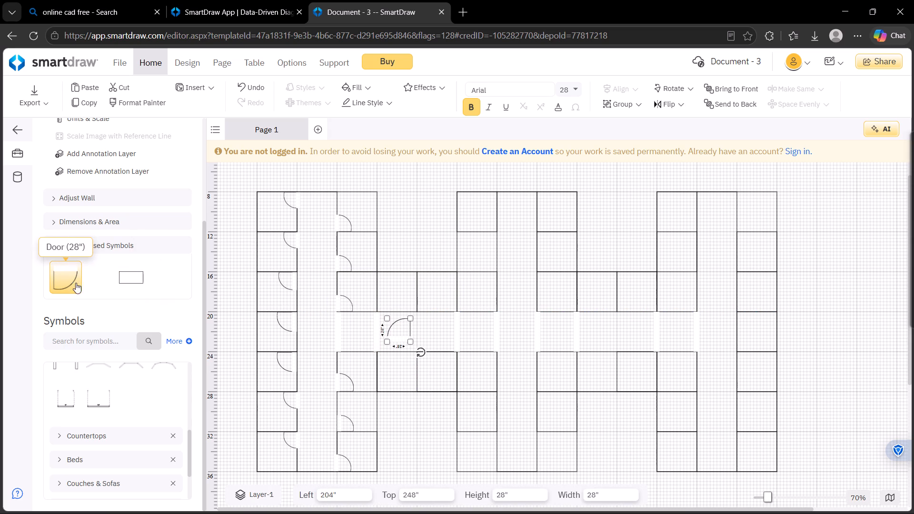
pyautogui.moveTo(69, 277); pyautogui.dragTo(474, 338)
pyautogui.moveTo(449, 317); pyautogui.dragTo(502, 385)
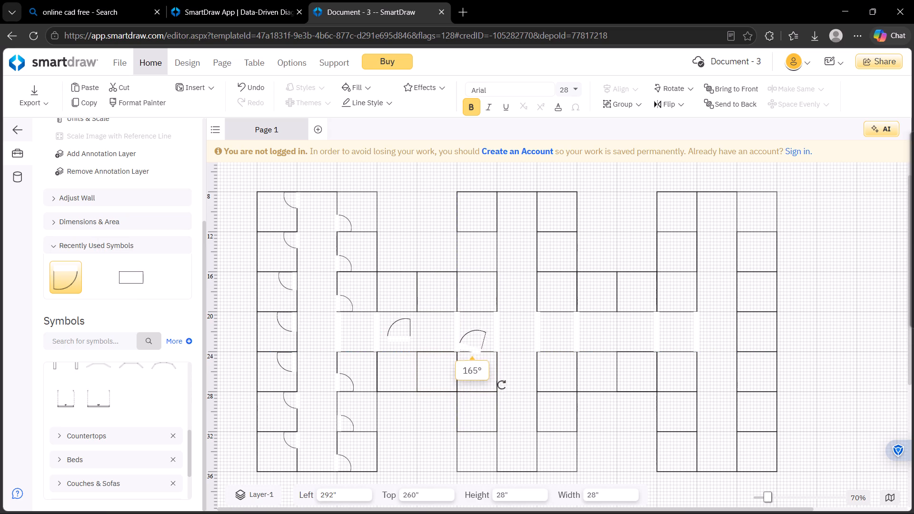
pyautogui.moveTo(502, 385); pyautogui.dragTo(509, 375)
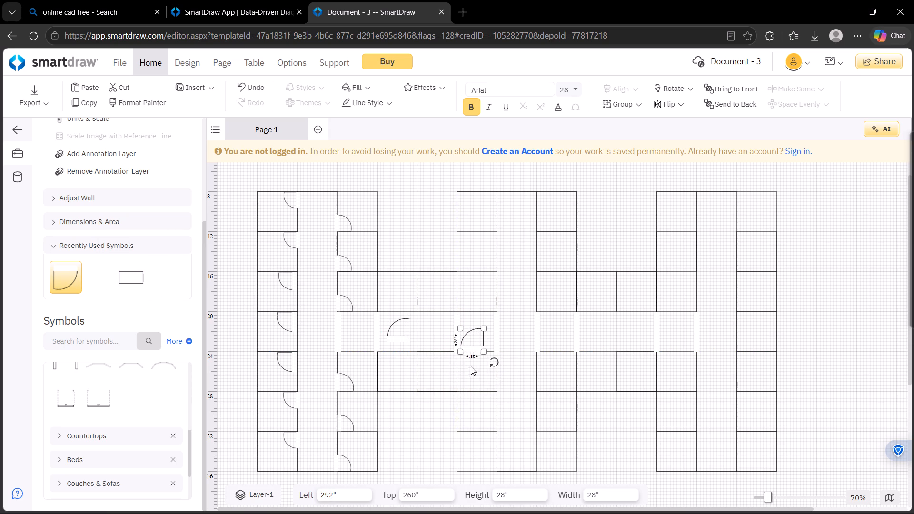
pyautogui.moveTo(472, 350); pyautogui.dragTo(434, 307)
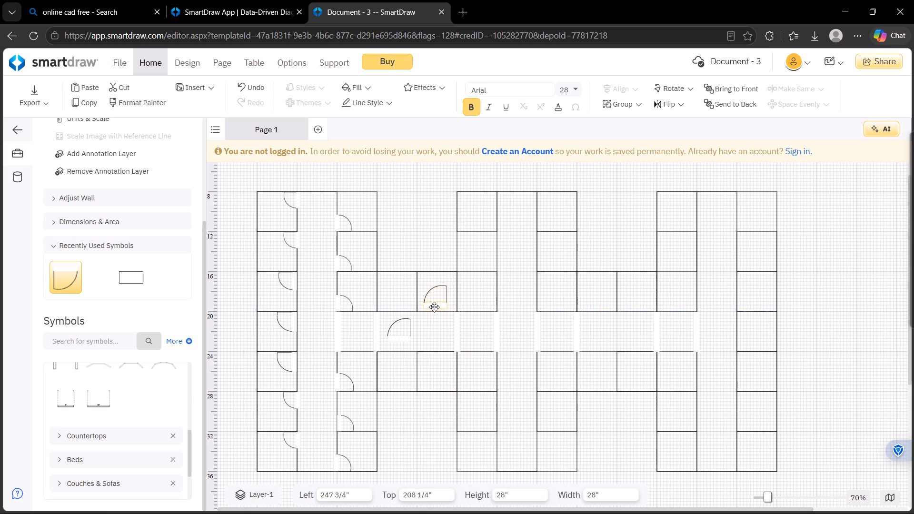
pyautogui.moveTo(434, 307); pyautogui.dragTo(434, 306)
pyautogui.moveTo(406, 339); pyautogui.dragTo(406, 307)
# Place a door rotated half a turn in the 24'–28' across cell above the horizontal corridor, against its far corridor corner, and shrink it.
pyautogui.moveTo(63, 280); pyautogui.dragTo(272, 301)
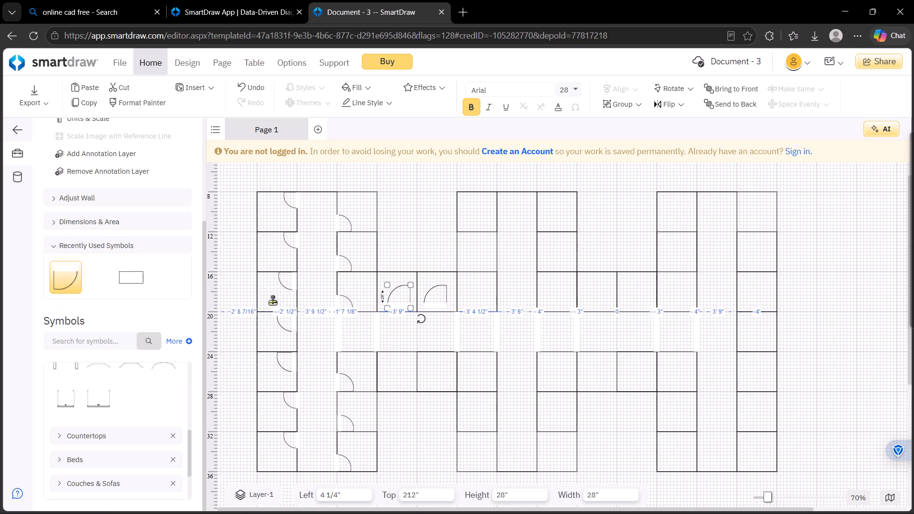
pyautogui.moveTo(272, 301); pyautogui.dragTo(481, 309)
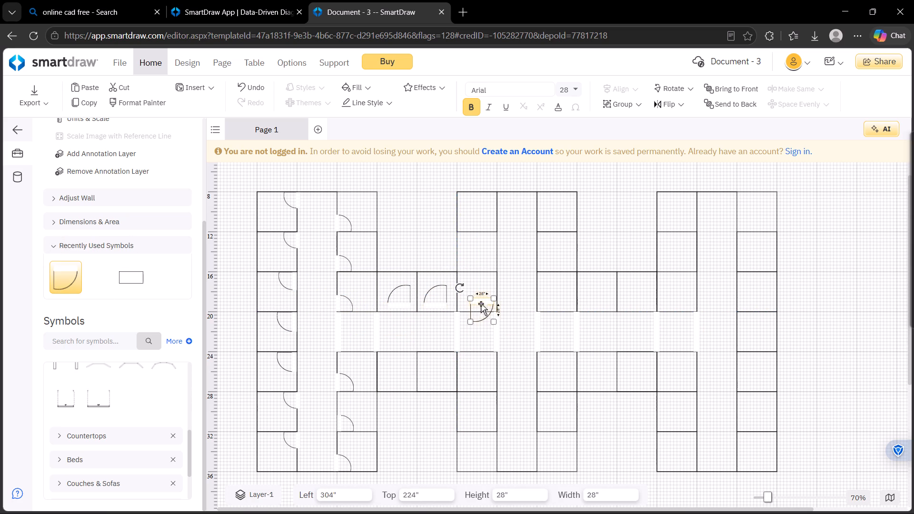
pyautogui.moveTo(460, 287); pyautogui.dragTo(475, 359)
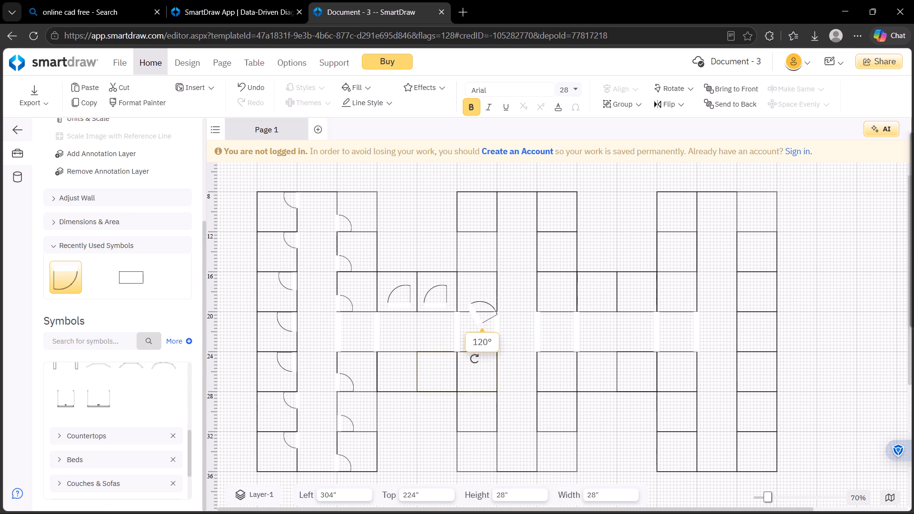
pyautogui.moveTo(475, 359); pyautogui.dragTo(507, 336)
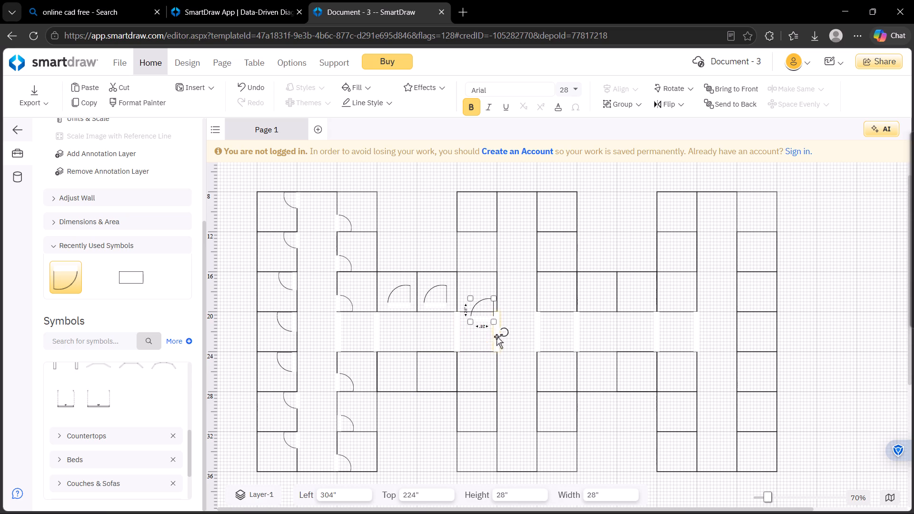
pyautogui.moveTo(486, 322); pyautogui.dragTo(489, 311)
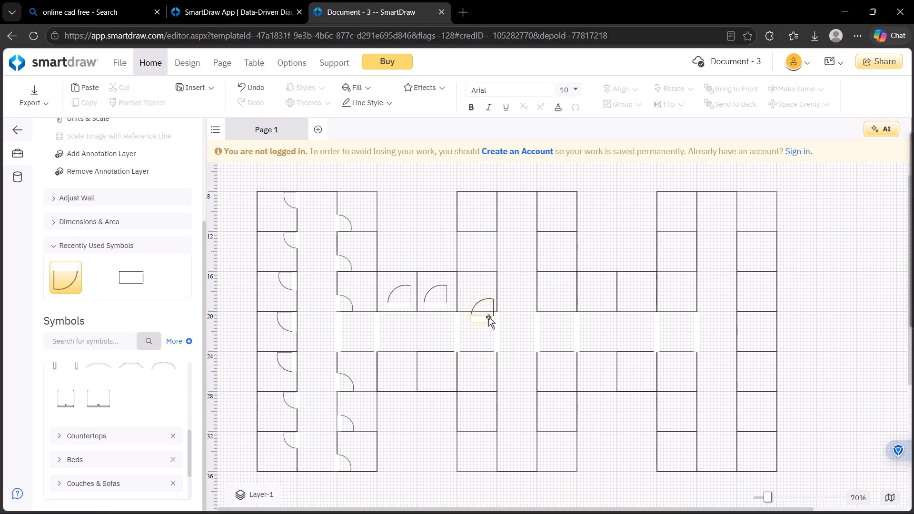
pyautogui.moveTo(488, 319); pyautogui.dragTo(485, 305)
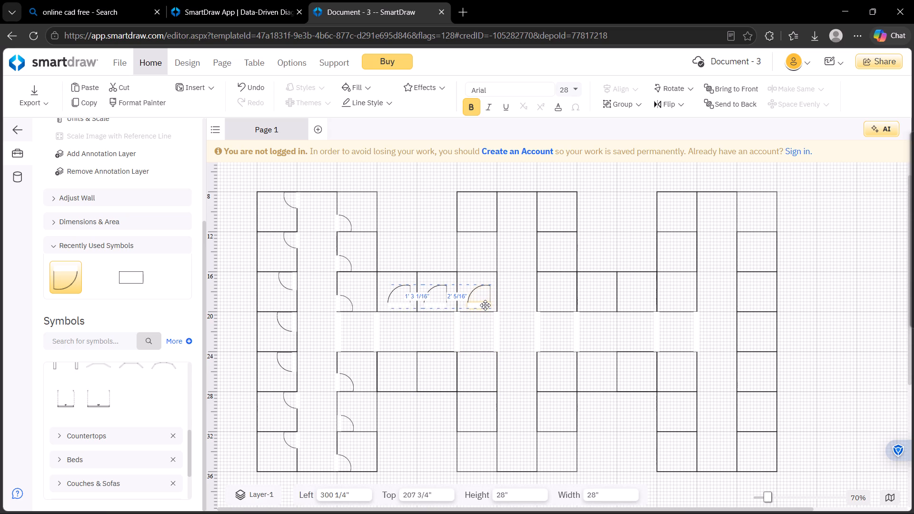
pyautogui.moveTo(485, 305); pyautogui.dragTo(489, 309)
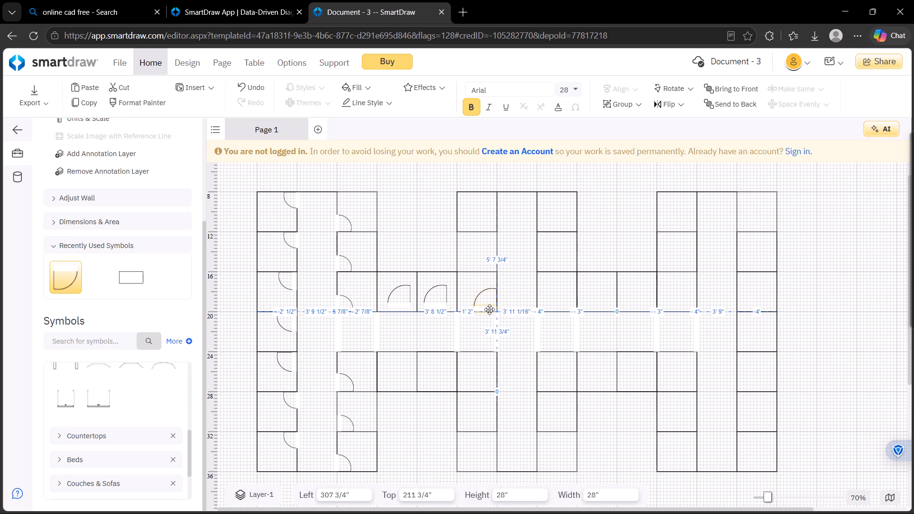
pyautogui.moveTo(489, 309); pyautogui.dragTo(492, 309)
pyautogui.moveTo(474, 287); pyautogui.dragTo(474, 287)
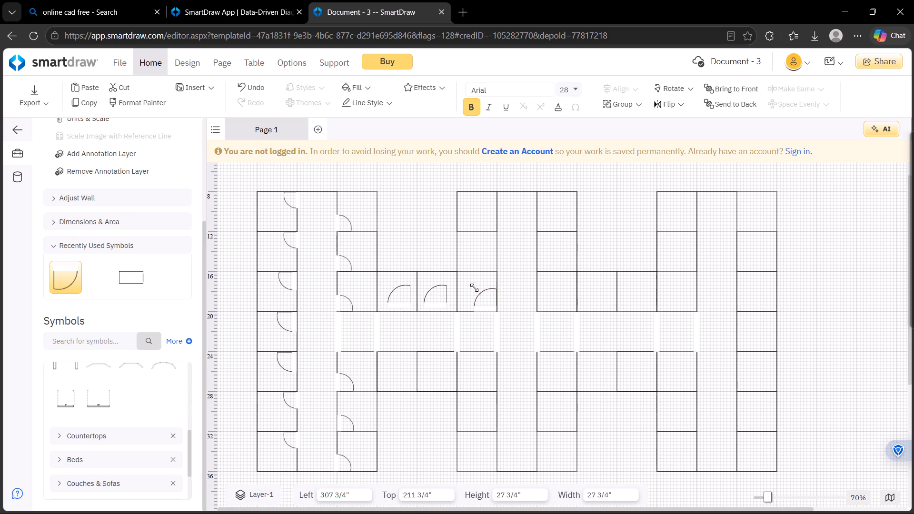
pyautogui.moveTo(474, 287); pyautogui.dragTo(478, 293)
# Move the doors in the 16'–20' and 20'–24' across cells above the corridor to each cell's far corridor corner and shrink them to 23 3/4".
pyautogui.moveTo(442, 288); pyautogui.dragTo(452, 292)
pyautogui.click(435, 289)
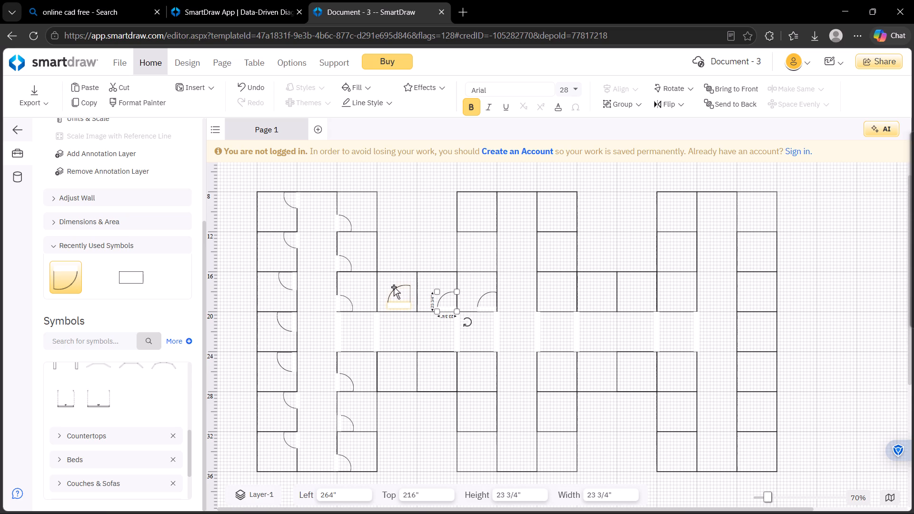
pyautogui.moveTo(393, 291); pyautogui.dragTo(398, 297)
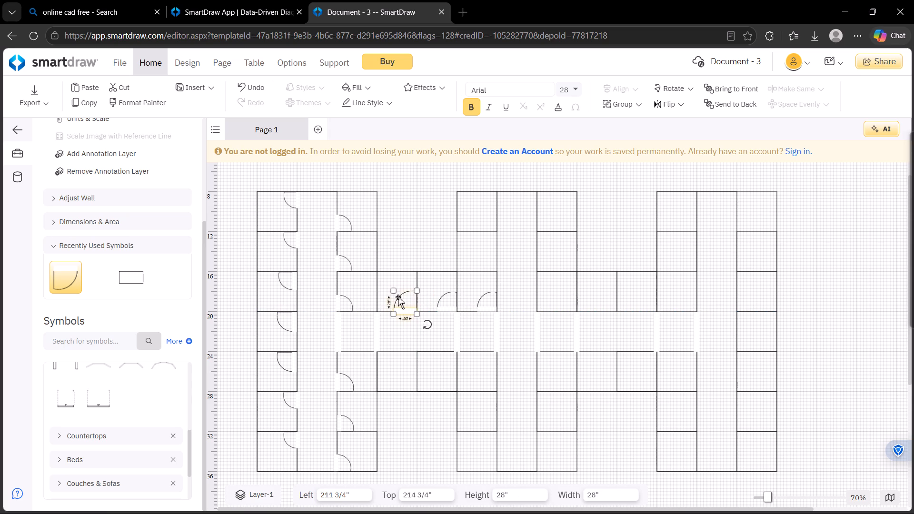
pyautogui.click(394, 289)
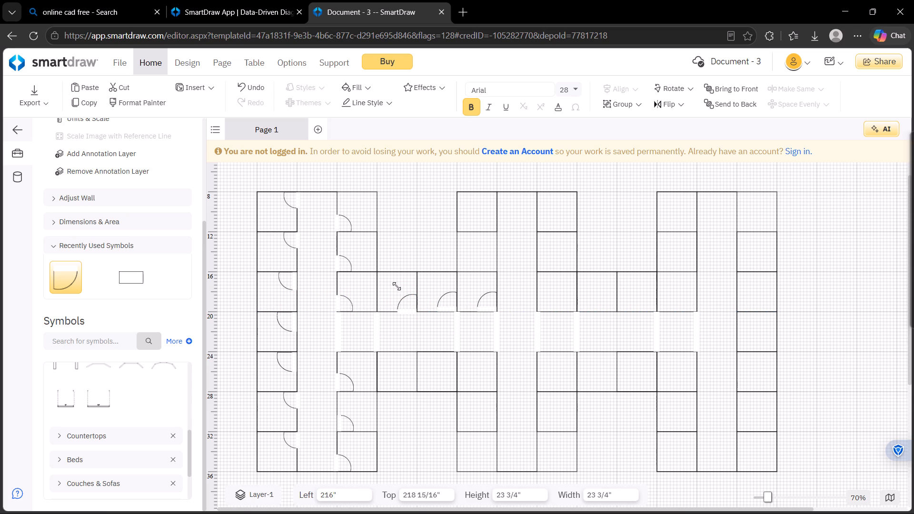
pyautogui.click(397, 286)
pyautogui.click(395, 276)
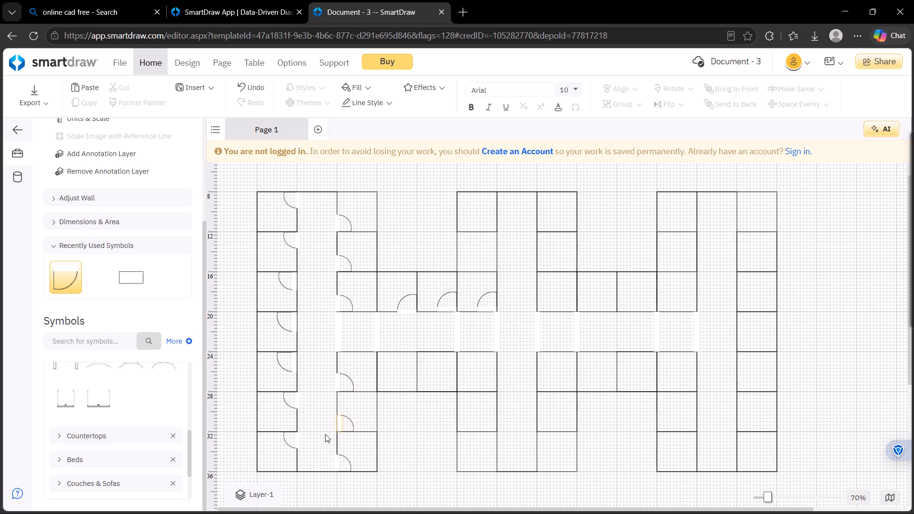
# Place three 28" doors along the corridor's lower wall, 24' down, at the near corners of the cells starting 16', 20' and 24' across.
pyautogui.moveTo(59, 274); pyautogui.dragTo(162, 317)
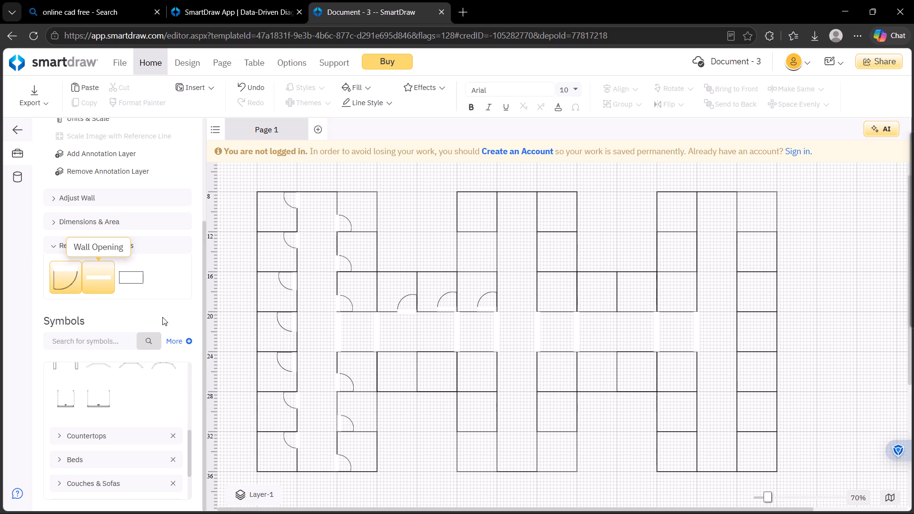
pyautogui.moveTo(162, 317); pyautogui.dragTo(389, 359)
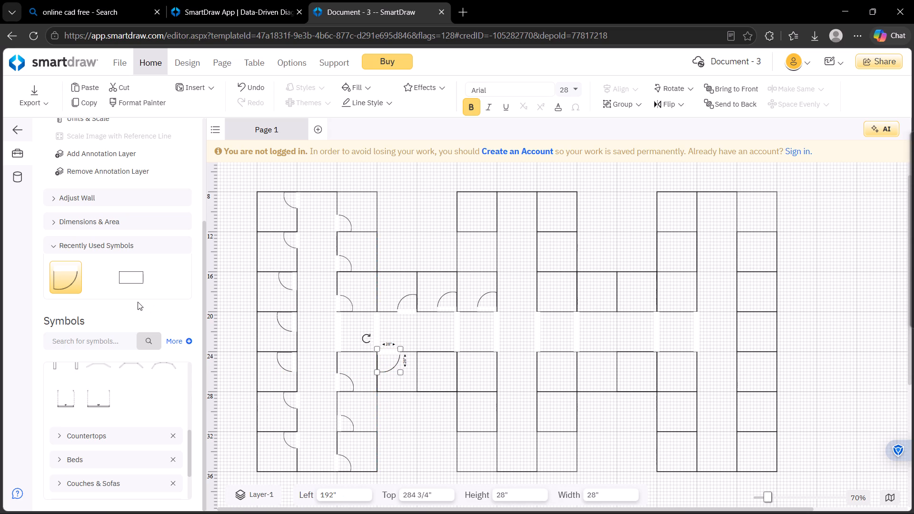
pyautogui.moveTo(65, 264); pyautogui.dragTo(442, 365)
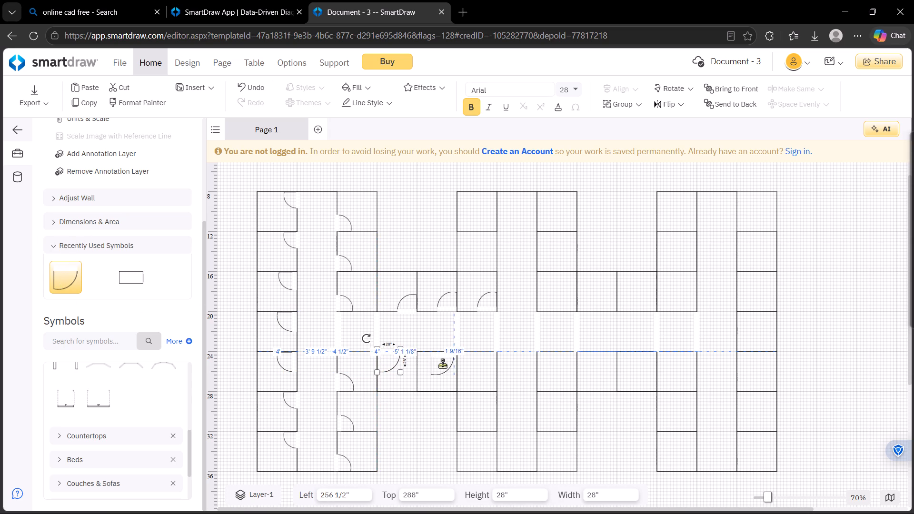
pyautogui.moveTo(442, 365); pyautogui.dragTo(430, 365)
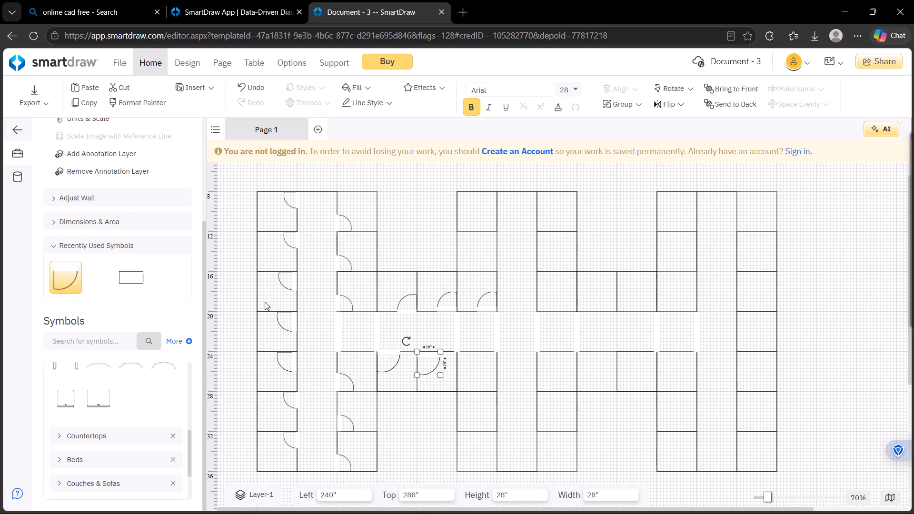
pyautogui.moveTo(69, 265); pyautogui.dragTo(501, 356)
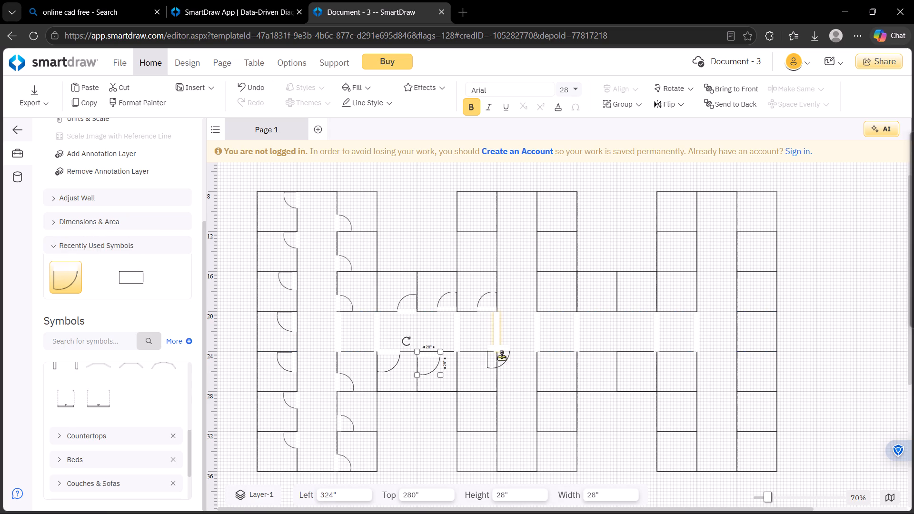
pyautogui.moveTo(501, 356); pyautogui.dragTo(469, 362)
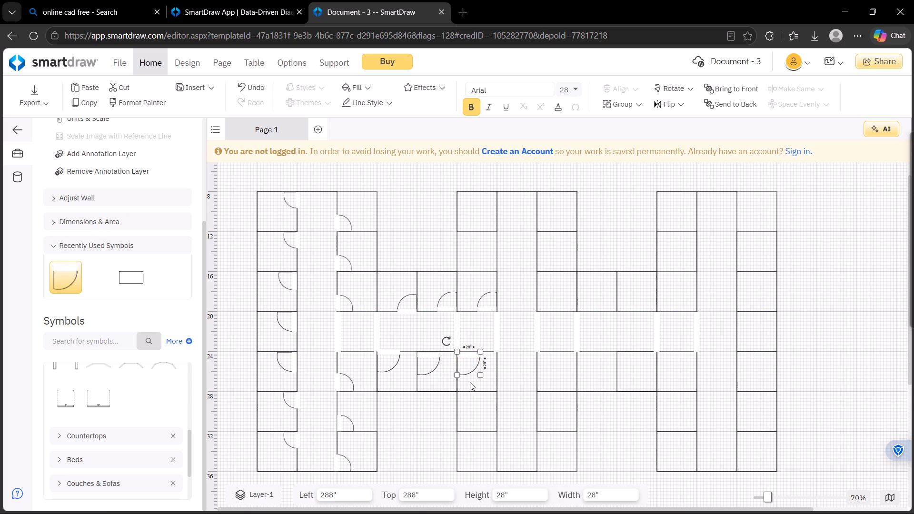
# Shrink the doors in the 16'–20' and 20'–24' across cells below the corridor to 23 3/4".
pyautogui.click(387, 368)
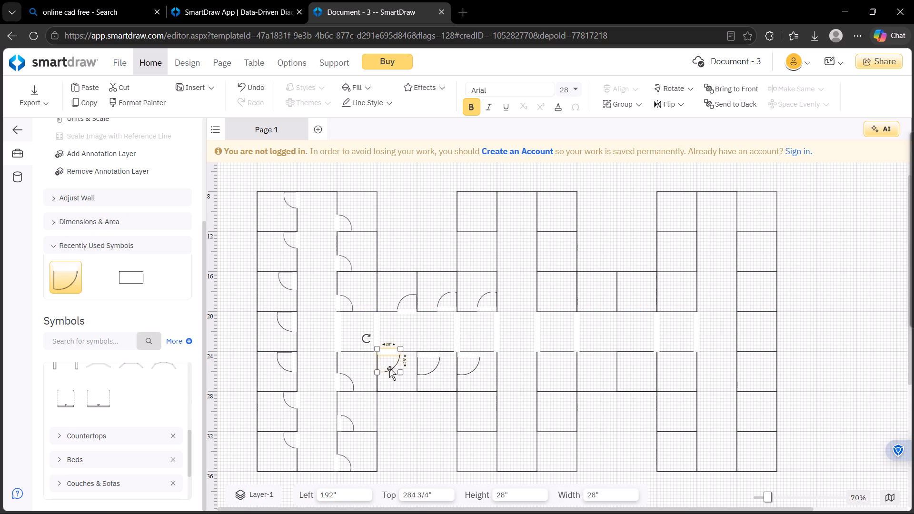
pyautogui.click(400, 373)
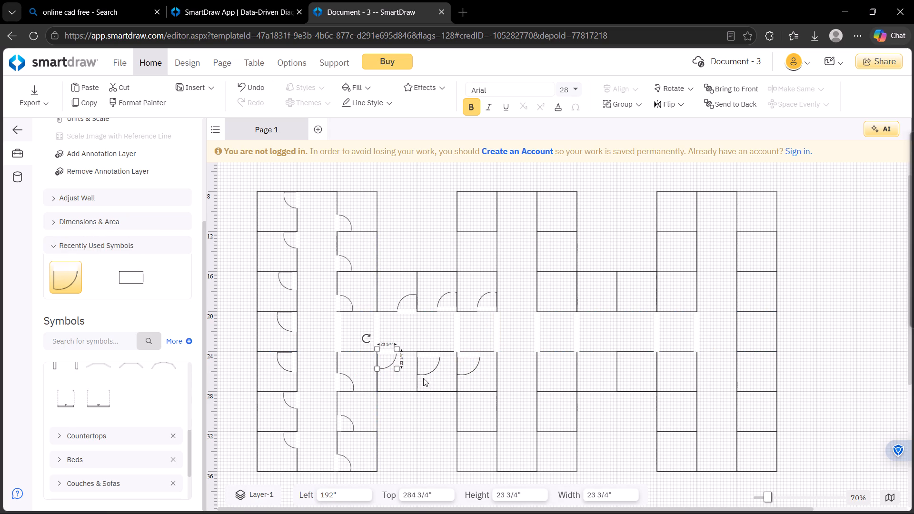
pyautogui.click(433, 369)
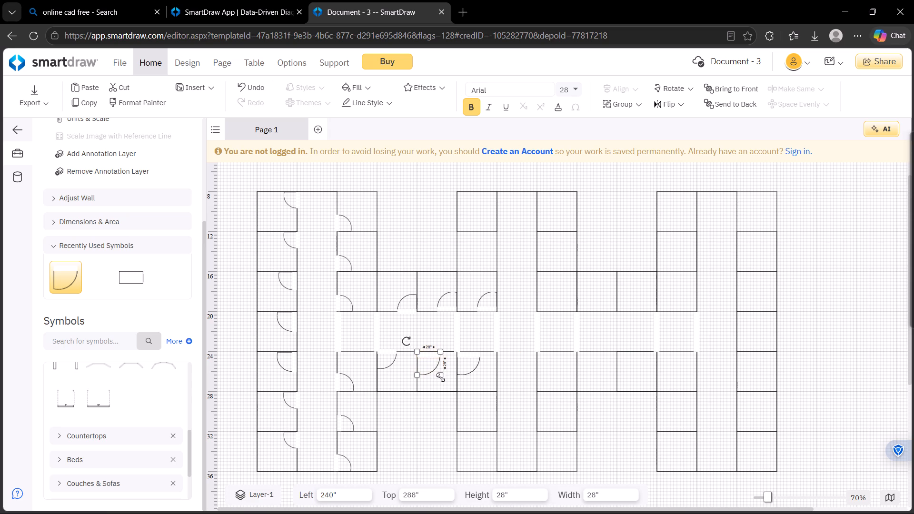
pyautogui.moveTo(440, 377); pyautogui.dragTo(438, 371)
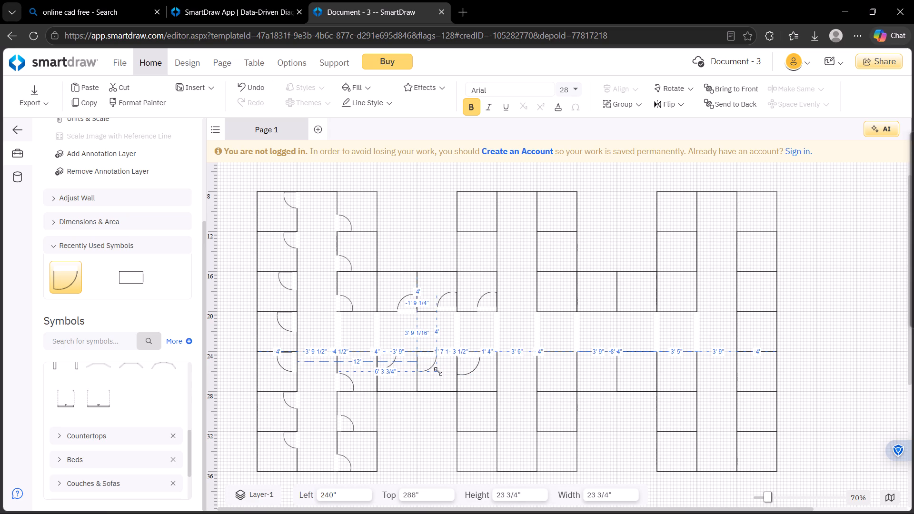
pyautogui.moveTo(438, 371); pyautogui.dragTo(438, 374)
pyautogui.moveTo(438, 374); pyautogui.dragTo(438, 373)
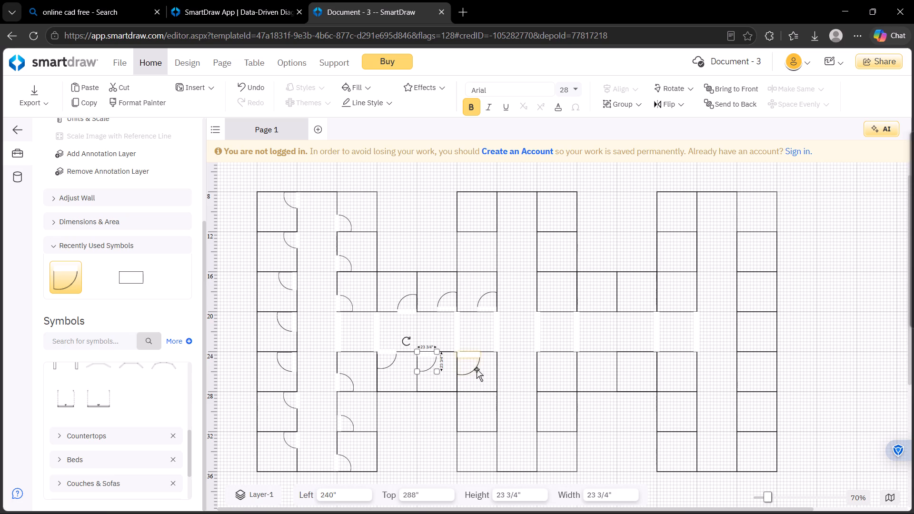
# Shrink the door in the 24'–28' across cell below the corridor to 20".
pyautogui.click(477, 367)
pyautogui.moveTo(479, 376); pyautogui.dragTo(477, 369)
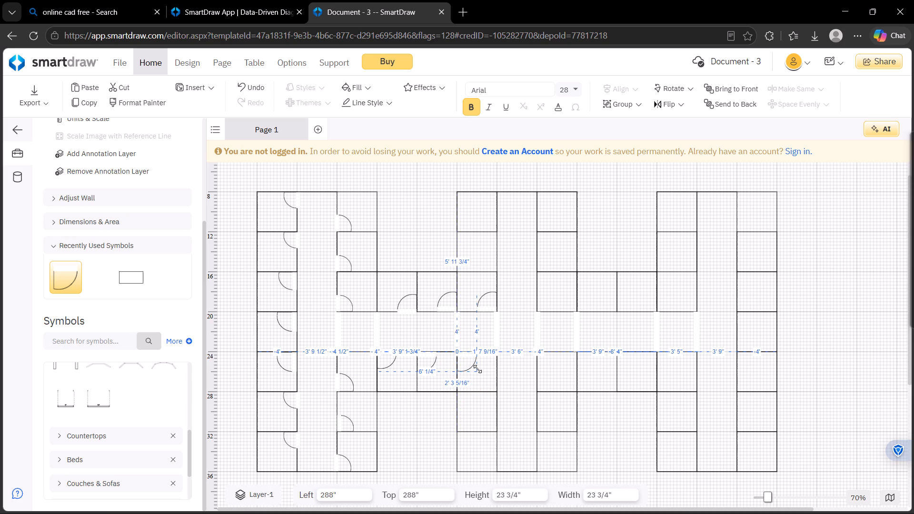
pyautogui.moveTo(477, 369); pyautogui.dragTo(475, 366)
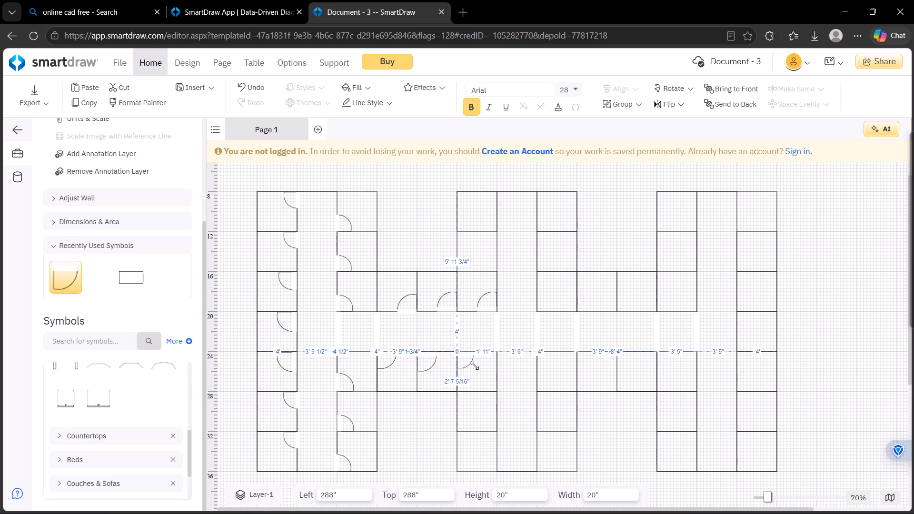
pyautogui.moveTo(475, 366); pyautogui.dragTo(474, 369)
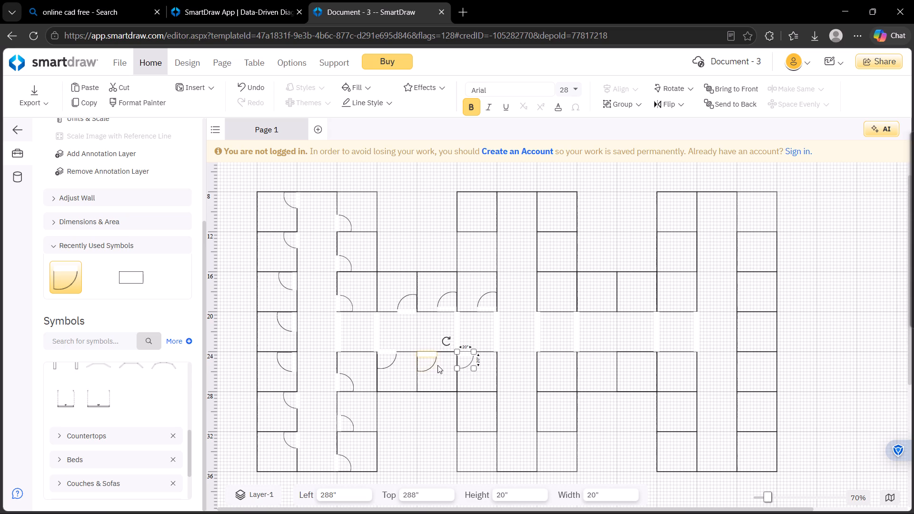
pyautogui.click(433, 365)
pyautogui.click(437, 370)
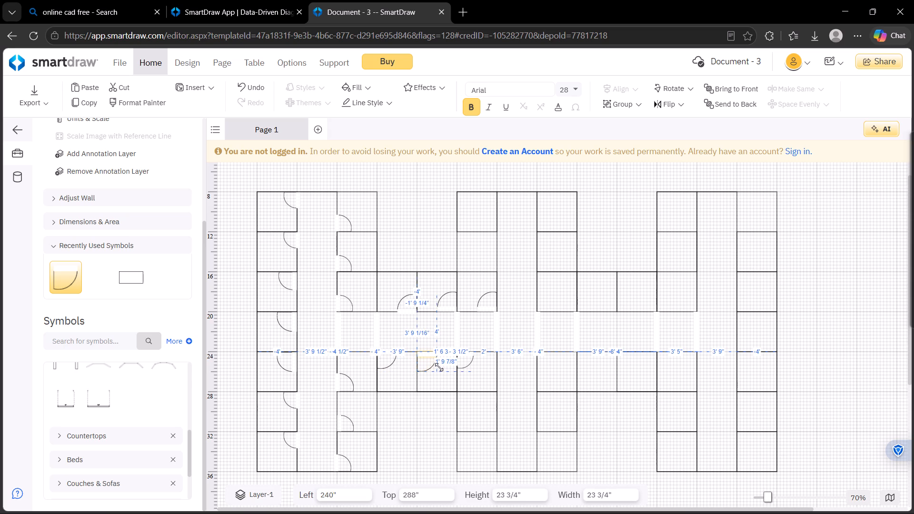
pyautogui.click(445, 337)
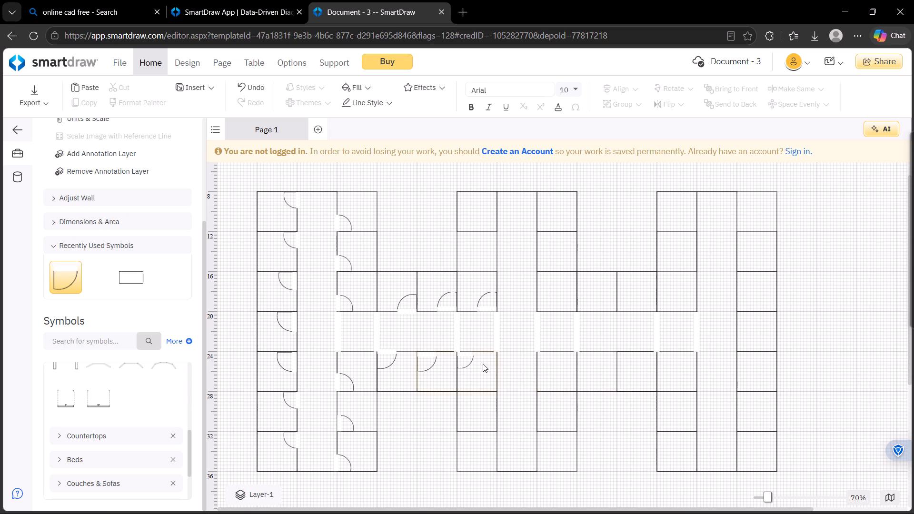
# Rotate the 20" door below the corridor to 270° and move it to the far corridor corner of its 24'–28' across cell.
pyautogui.moveTo(467, 354); pyautogui.dragTo(517, 363)
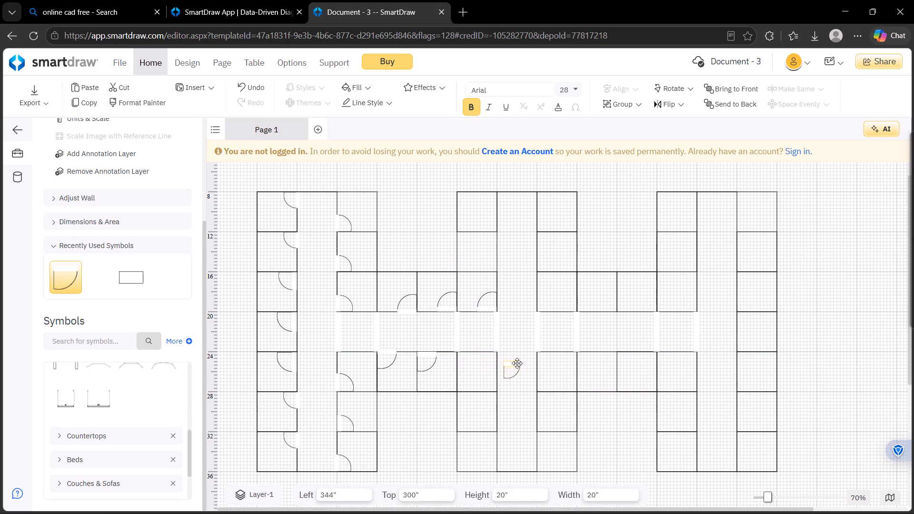
pyautogui.moveTo(517, 363); pyautogui.dragTo(520, 366)
pyautogui.moveTo(499, 352); pyautogui.dragTo(543, 346)
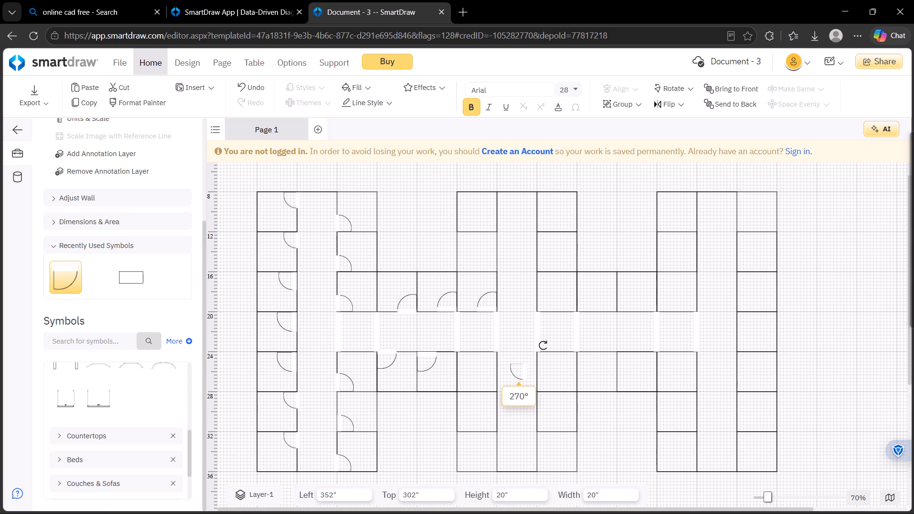
pyautogui.moveTo(543, 346); pyautogui.dragTo(544, 347)
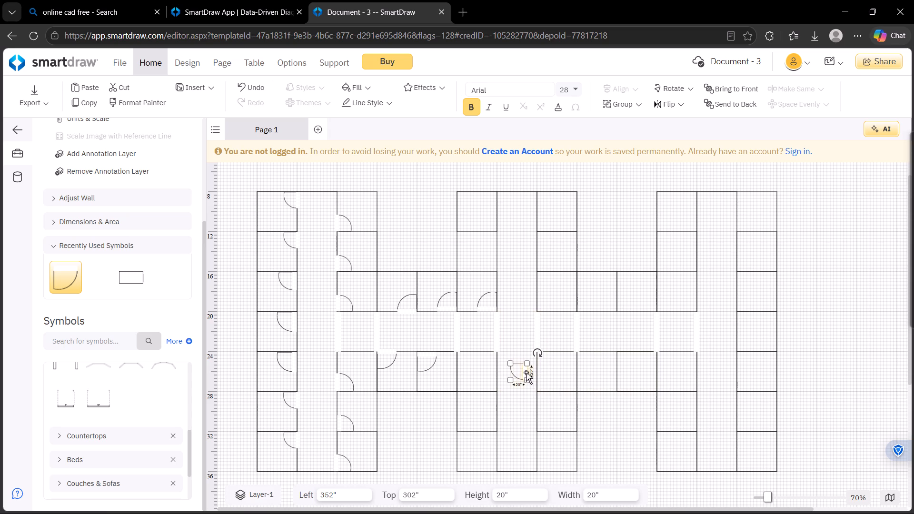
pyautogui.moveTo(526, 371); pyautogui.dragTo(490, 364)
pyautogui.moveTo(490, 364); pyautogui.dragTo(490, 363)
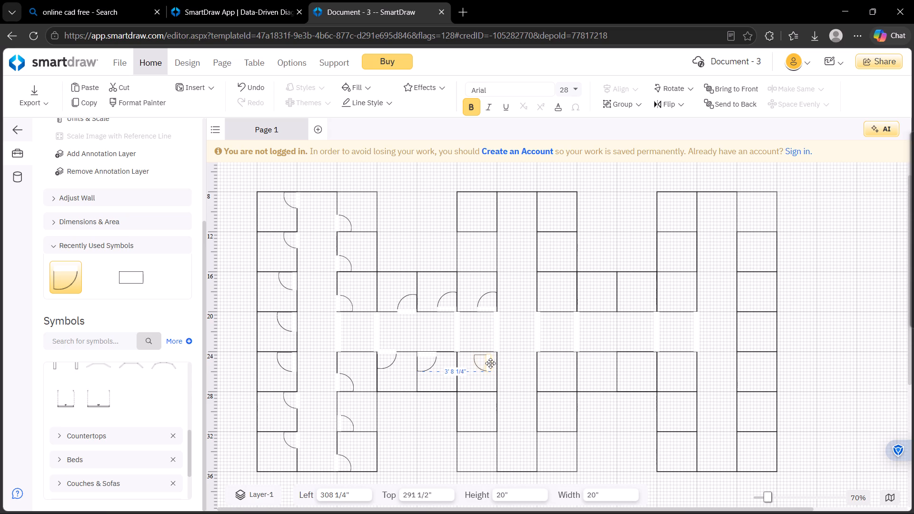
pyautogui.moveTo(490, 363); pyautogui.dragTo(495, 362)
pyautogui.click(527, 356)
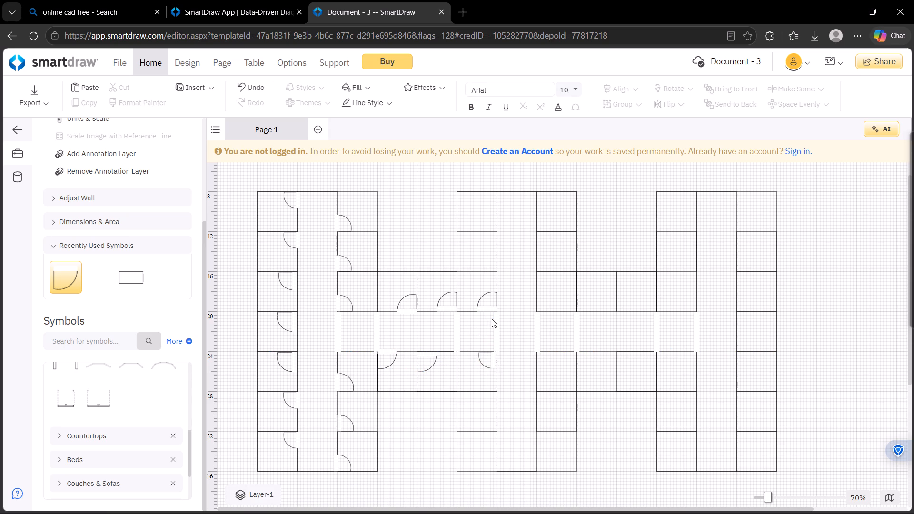
# Enlarge the door above the corridor in the 24'–28' across cell to 28" and rotate it to 270°.
pyautogui.moveTo(492, 310); pyautogui.dragTo(506, 309)
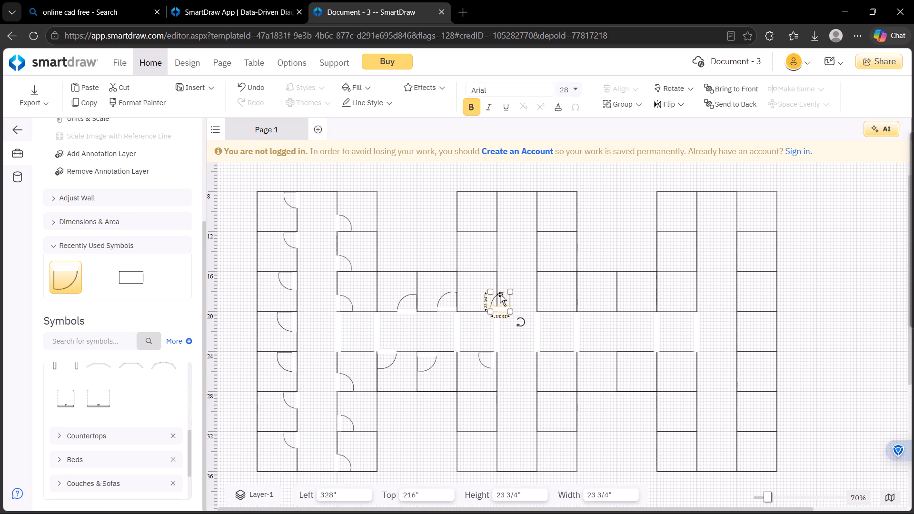
pyautogui.moveTo(490, 293); pyautogui.dragTo(487, 326)
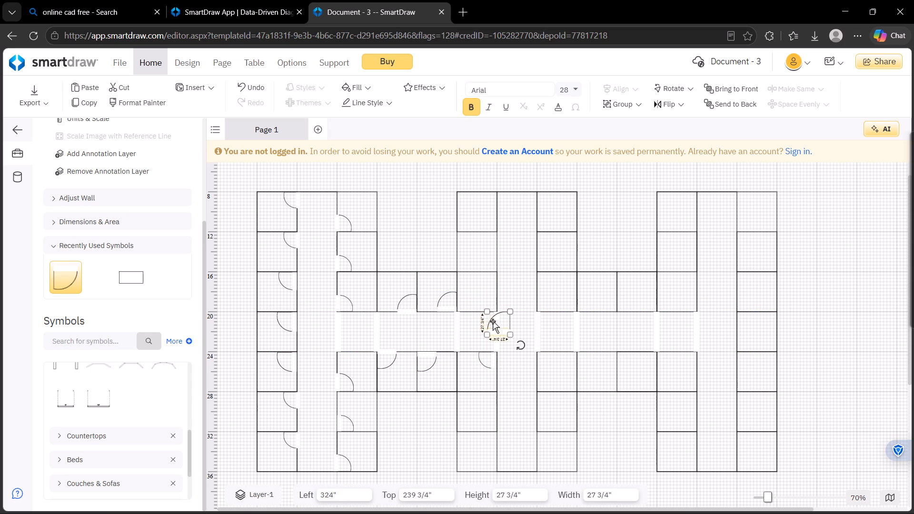
pyautogui.moveTo(512, 335); pyautogui.dragTo(512, 333)
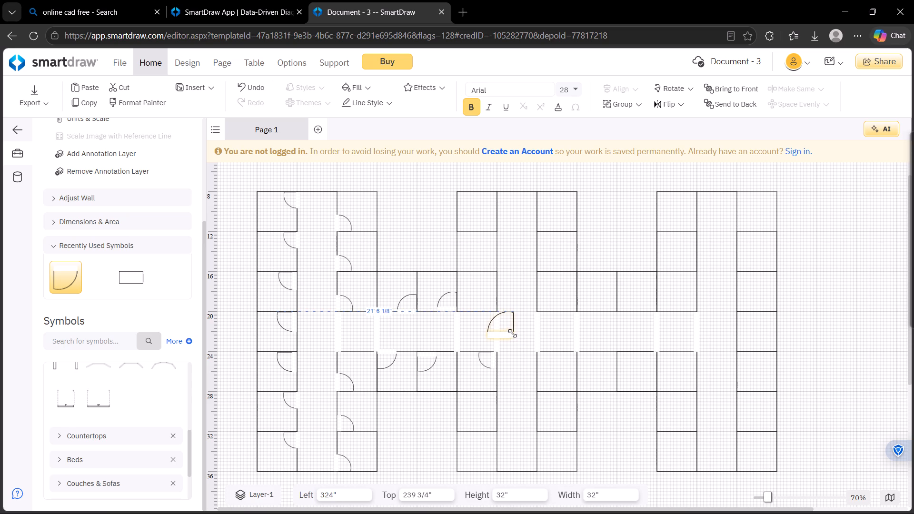
pyautogui.moveTo(512, 333); pyautogui.dragTo(510, 328)
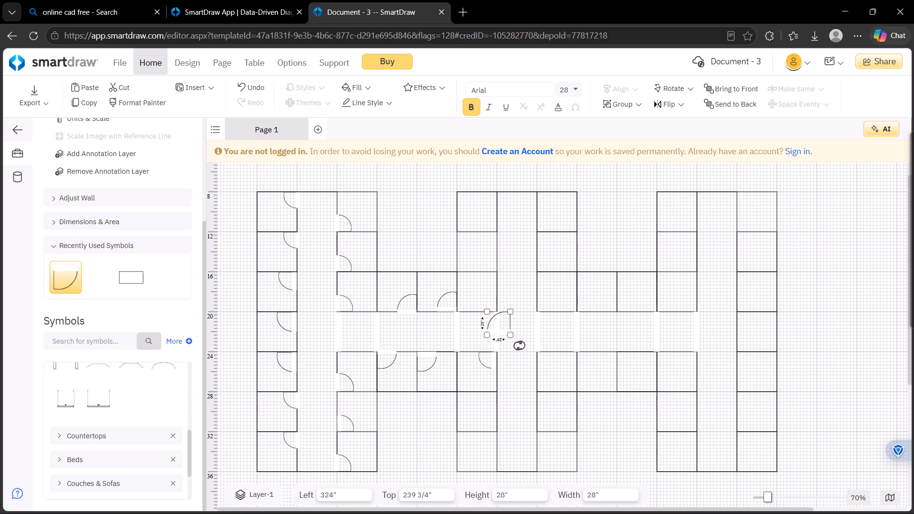
pyautogui.moveTo(518, 346); pyautogui.dragTo(571, 271)
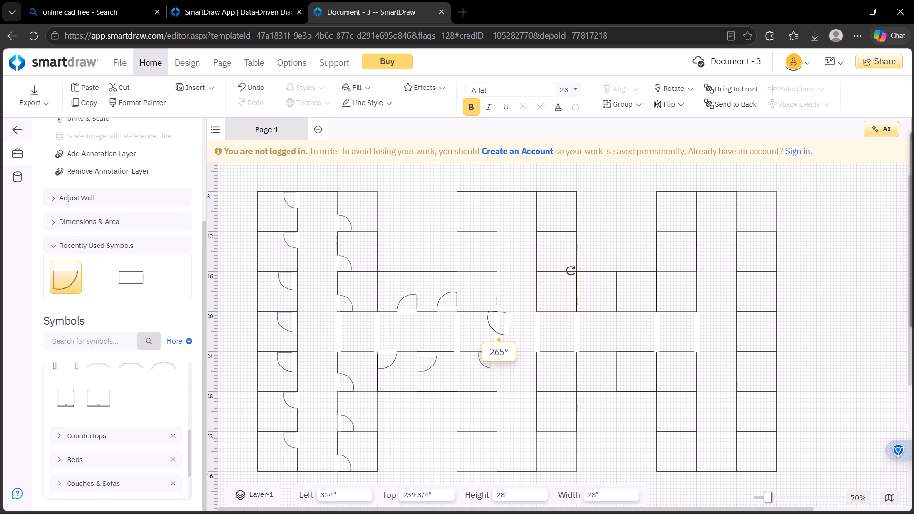
pyautogui.moveTo(571, 271); pyautogui.dragTo(571, 267)
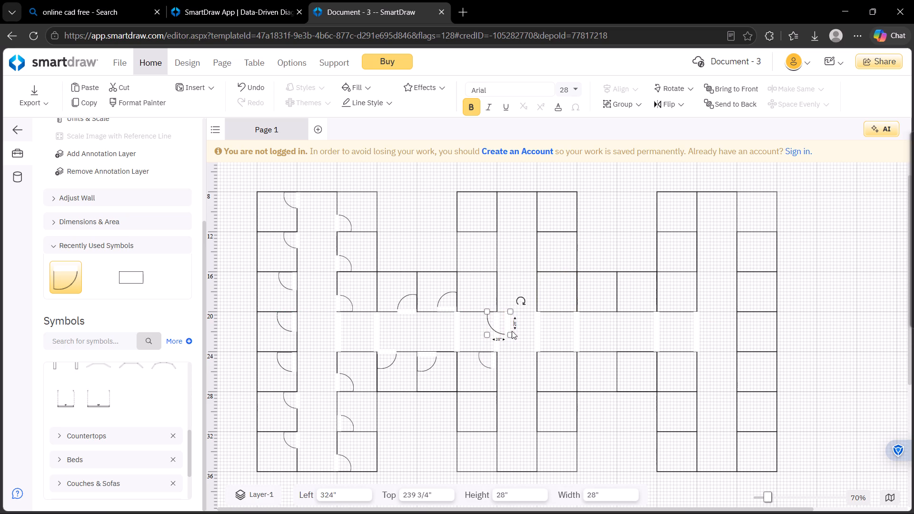
# Move the rotated 28" door to the far wall of its 24'–28' across cell at 16' down, and shrink it slightly.
pyautogui.moveTo(508, 326); pyautogui.dragTo(497, 292)
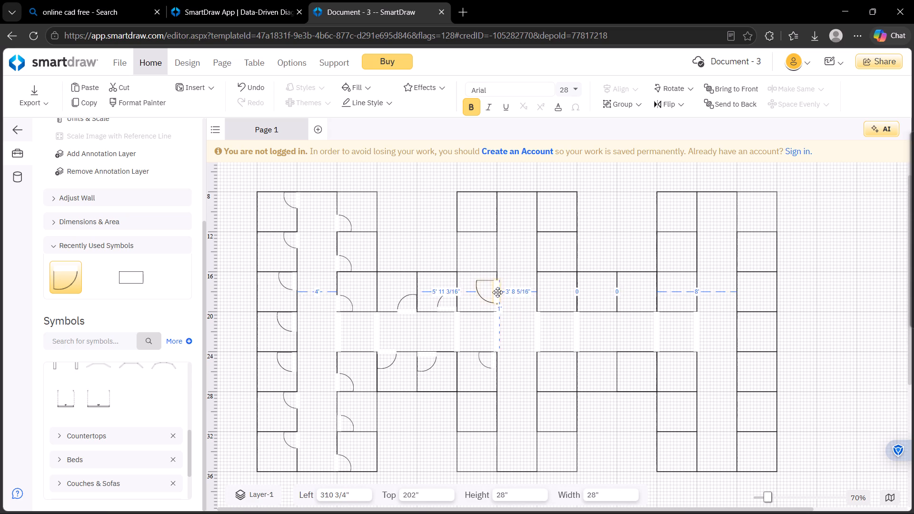
pyautogui.moveTo(497, 292); pyautogui.dragTo(496, 287)
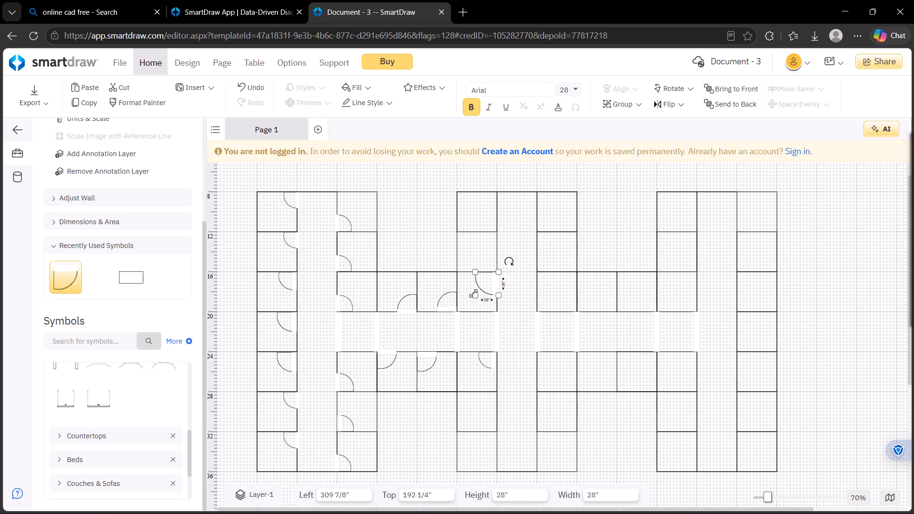
pyautogui.moveTo(473, 293); pyautogui.dragTo(476, 294)
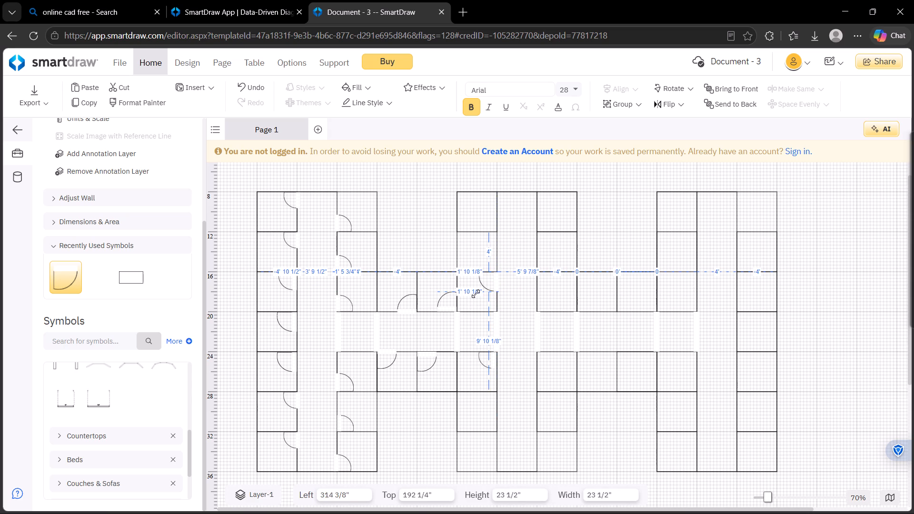
pyautogui.moveTo(476, 294); pyautogui.dragTo(480, 293)
pyautogui.click(478, 298)
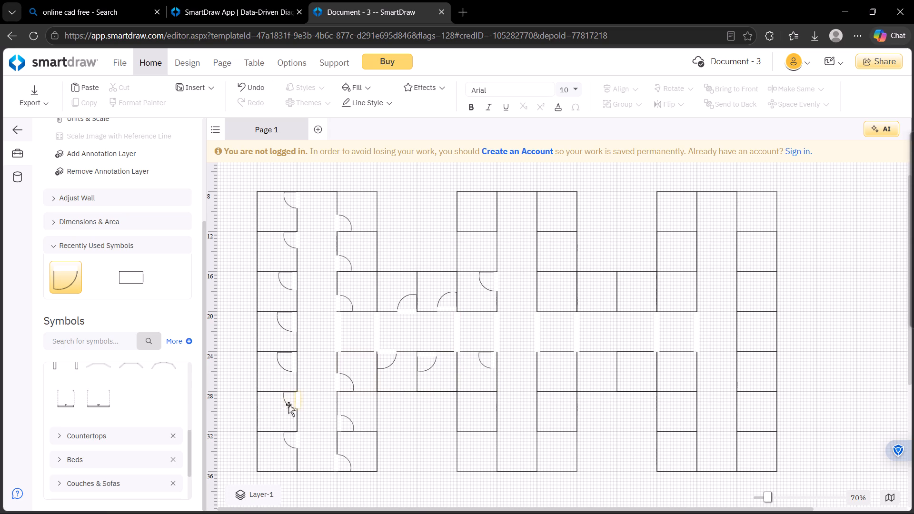
# Place a 28" door rotated to 270° in the upper far corner of the cell 24'–28' across and 12'–16' down.
pyautogui.moveTo(65, 267); pyautogui.dragTo(72, 272)
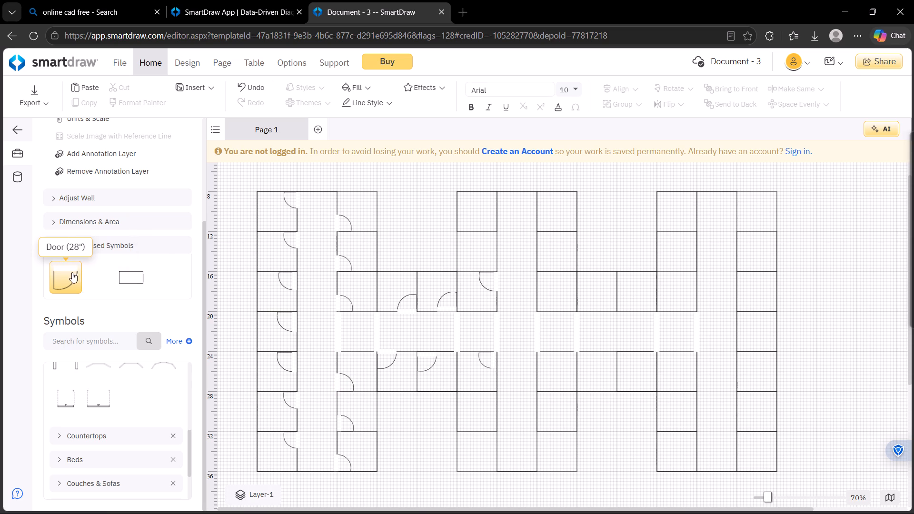
pyautogui.moveTo(72, 272); pyautogui.dragTo(476, 252)
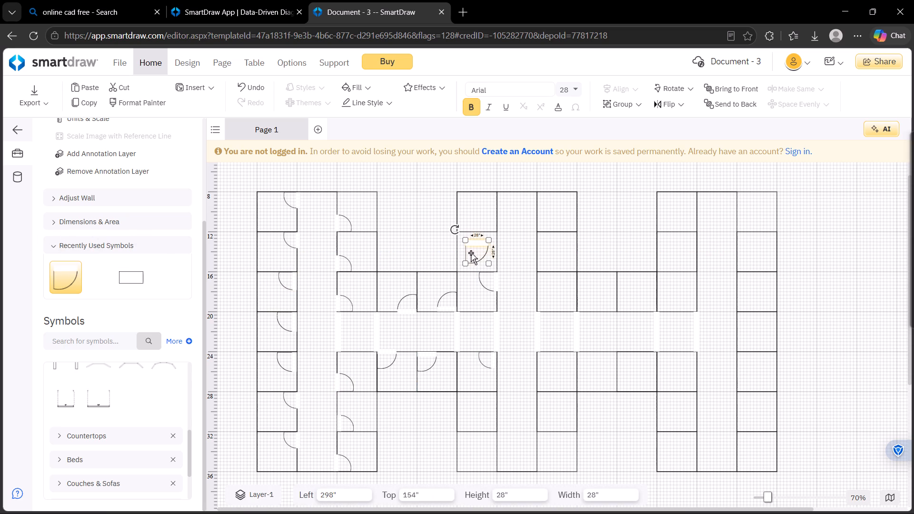
pyautogui.moveTo(456, 227); pyautogui.dragTo(503, 245)
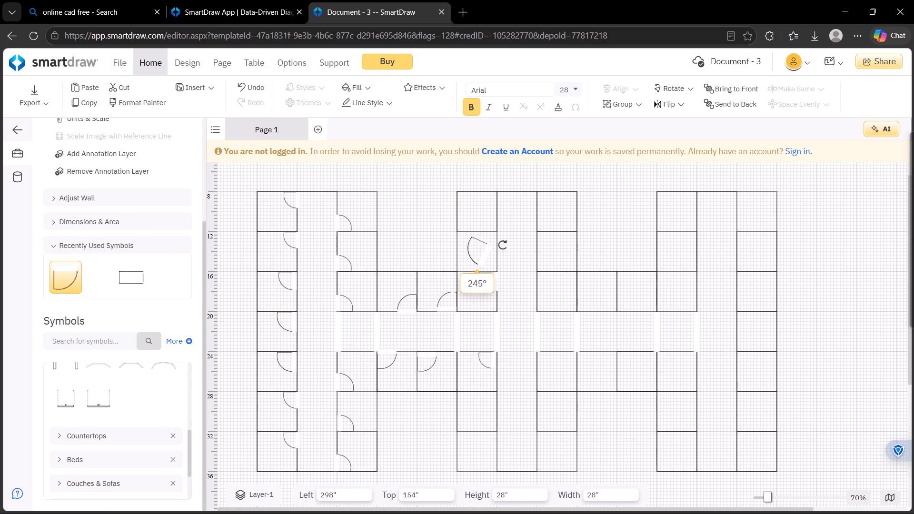
pyautogui.moveTo(503, 245); pyautogui.dragTo(507, 222)
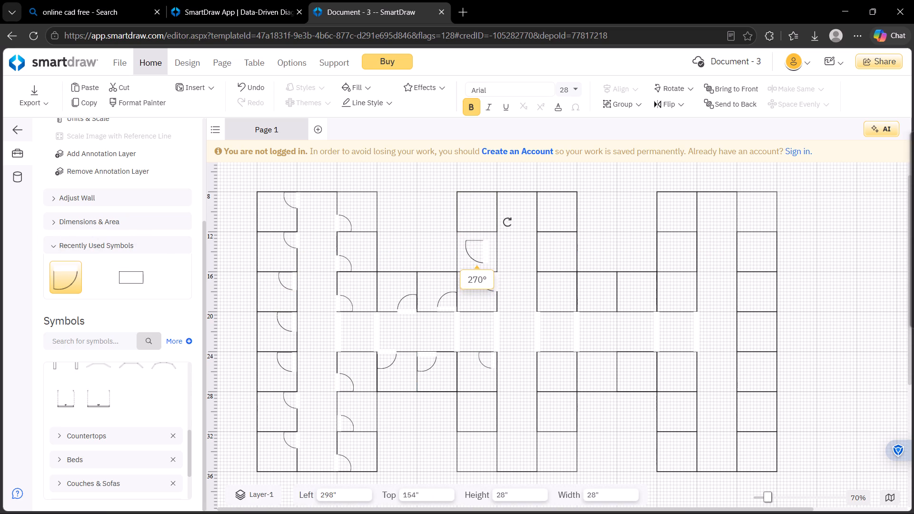
pyautogui.moveTo(507, 222); pyautogui.dragTo(511, 224)
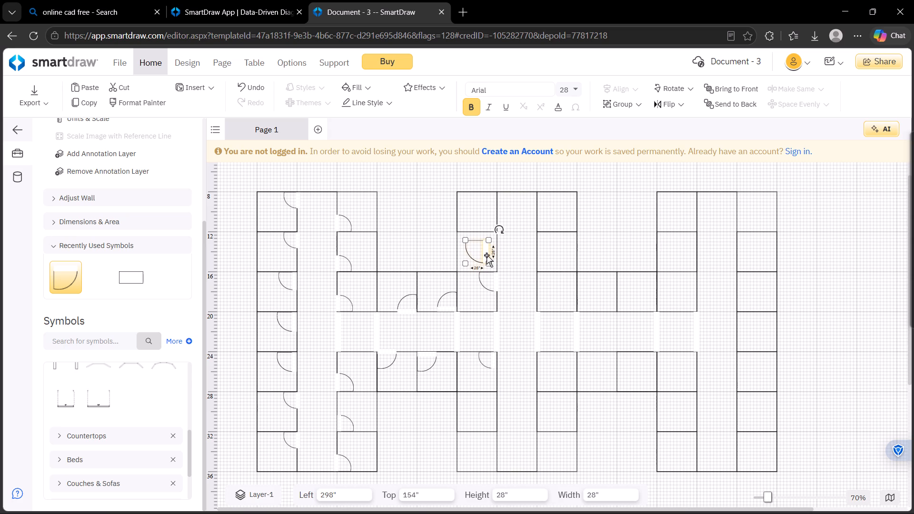
pyautogui.moveTo(487, 255); pyautogui.dragTo(494, 247)
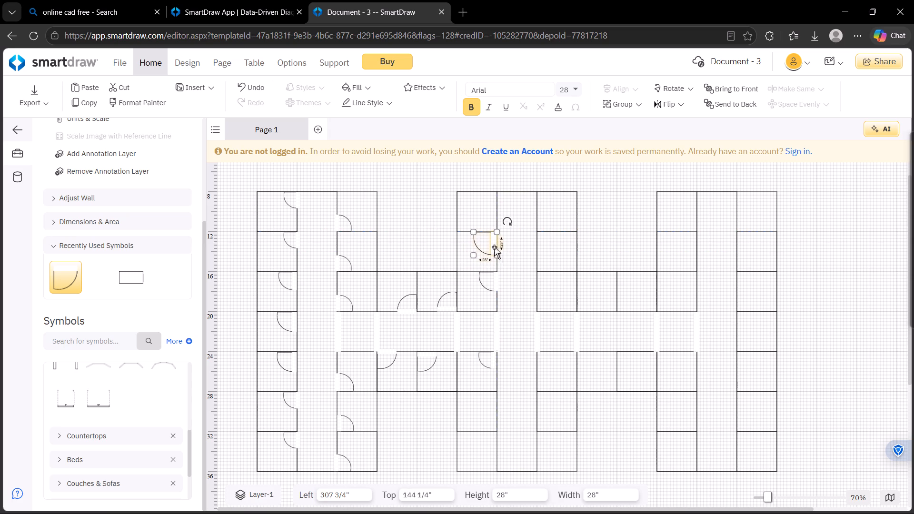
pyautogui.click(507, 246)
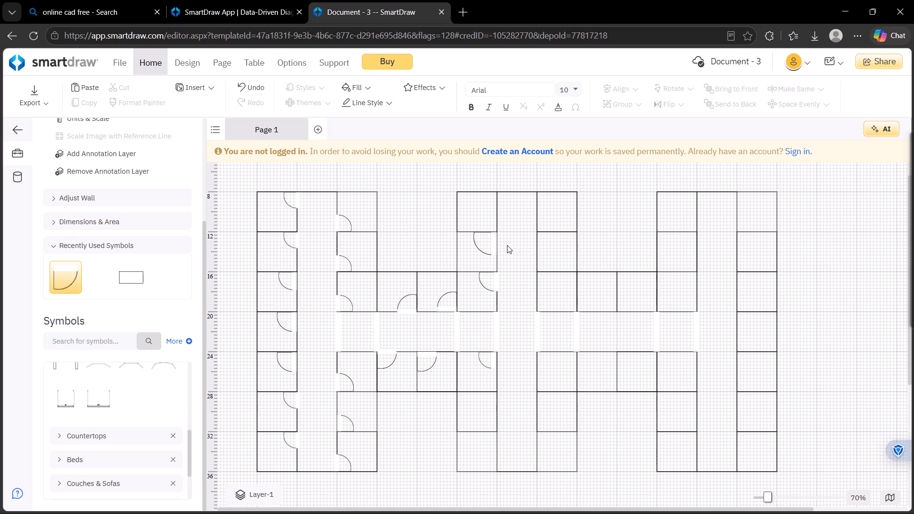
# Shrink the door in the cell 24'–28' across and 12'–16' down to below 27 1/2".
pyautogui.click(494, 253)
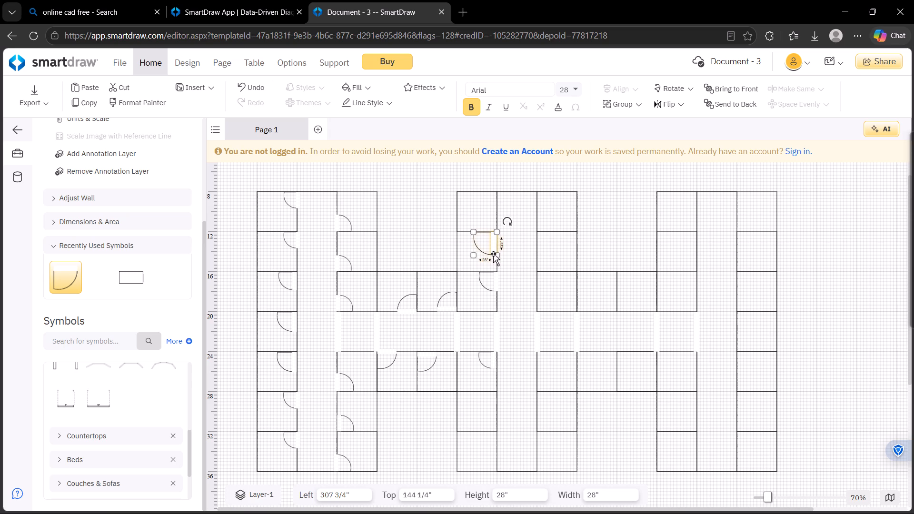
pyautogui.moveTo(474, 256); pyautogui.dragTo(482, 254)
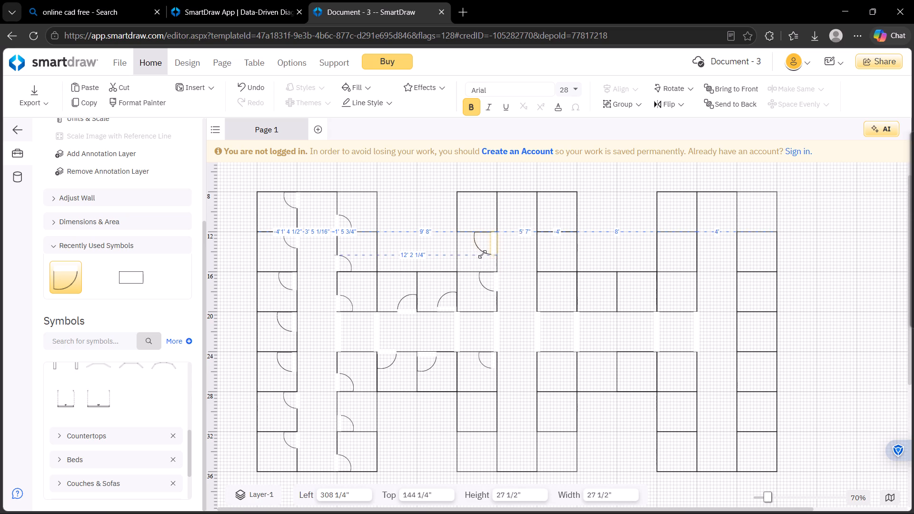
pyautogui.moveTo(482, 254); pyautogui.dragTo(486, 251)
pyautogui.click(509, 247)
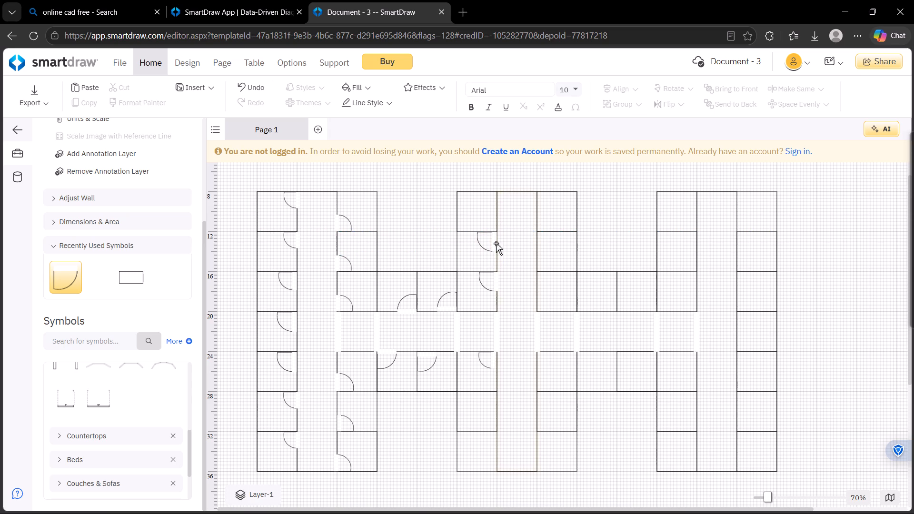
# Add a door in the vertical corridor 28'–32' across at 12' down, rotated to 270° and shrunk to 24 1/2".
pyautogui.moveTo(61, 265); pyautogui.dragTo(238, 288)
pyautogui.moveTo(238, 288); pyautogui.dragTo(525, 243)
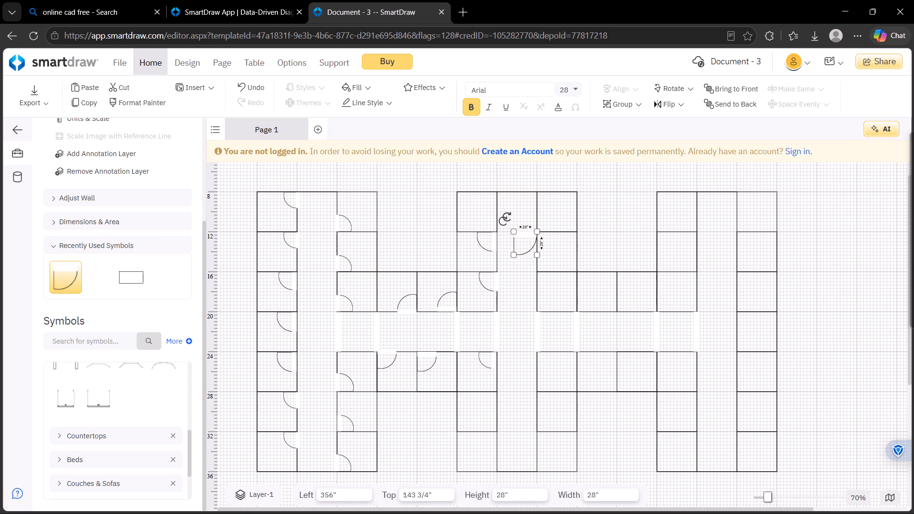
pyautogui.moveTo(502, 221); pyautogui.dragTo(555, 222)
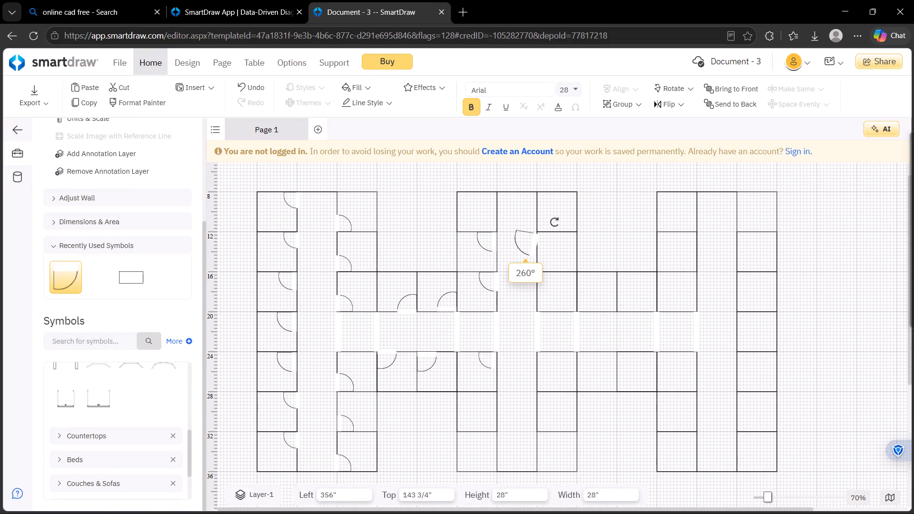
pyautogui.moveTo(555, 222); pyautogui.dragTo(557, 211)
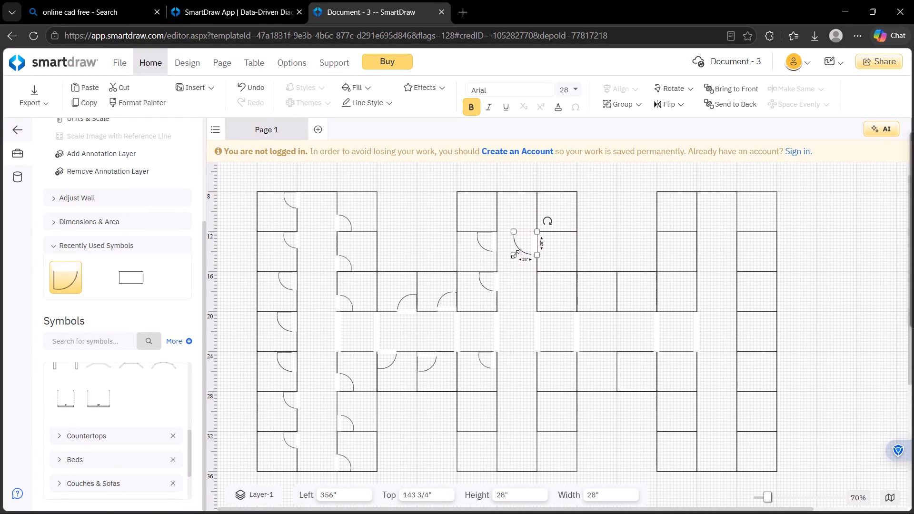
pyautogui.moveTo(515, 254); pyautogui.dragTo(521, 253)
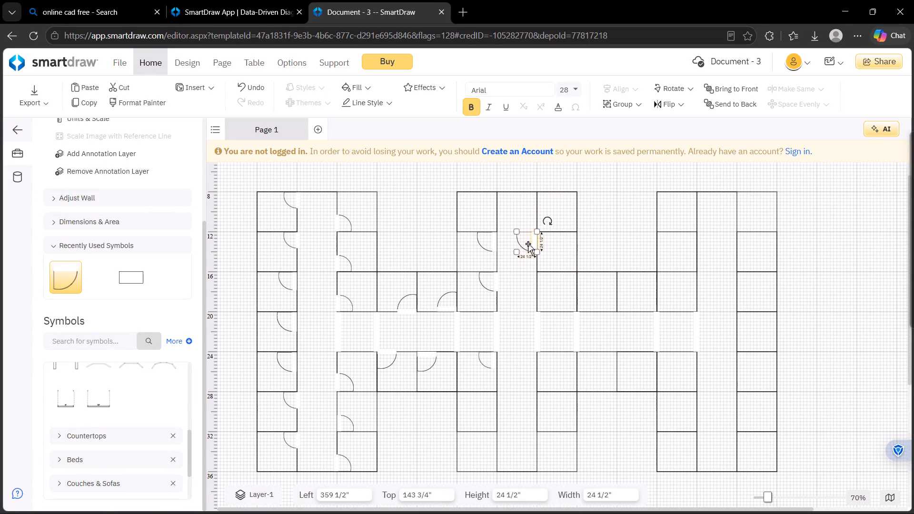
pyautogui.click(538, 247)
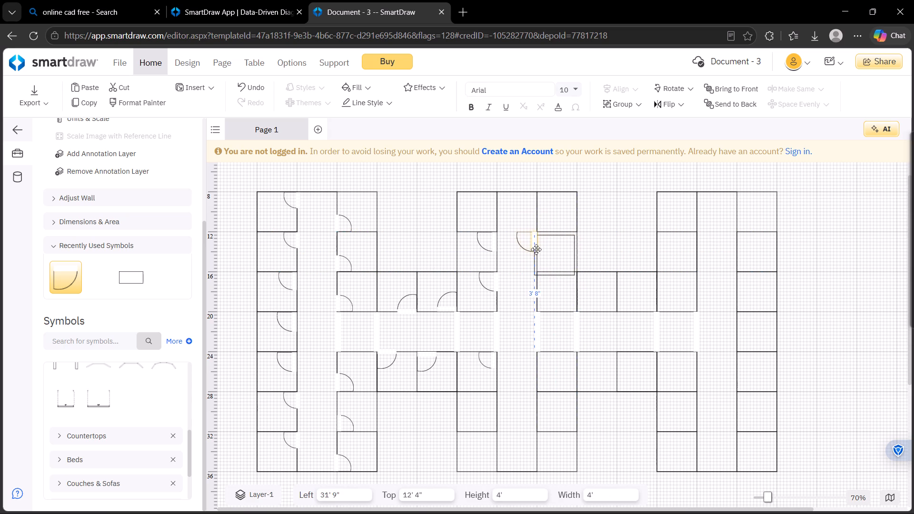
pyautogui.click(590, 239)
# Move the 24 1/2" door to the upper far corner of the cell 24'–28' across and 8'–12' down.
pyautogui.moveTo(532, 247); pyautogui.dragTo(529, 238)
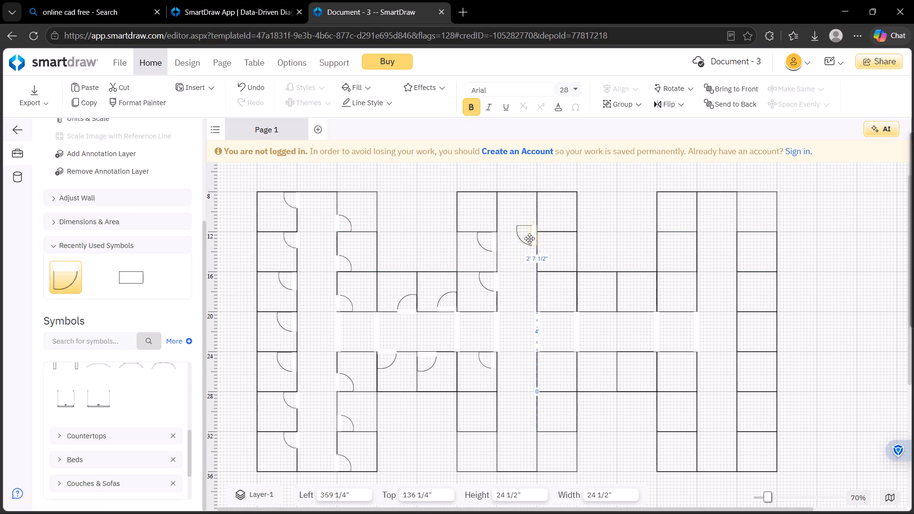
pyautogui.moveTo(529, 238); pyautogui.dragTo(492, 206)
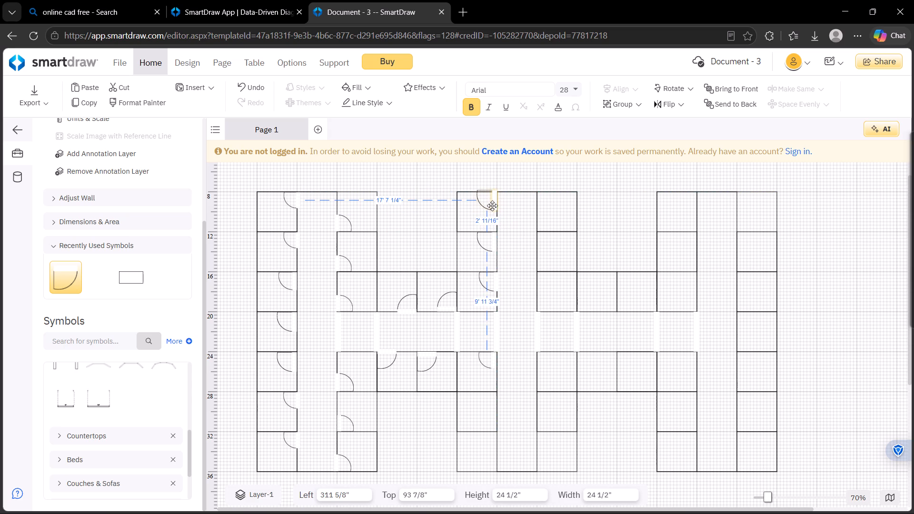
pyautogui.moveTo(492, 206); pyautogui.dragTo(494, 207)
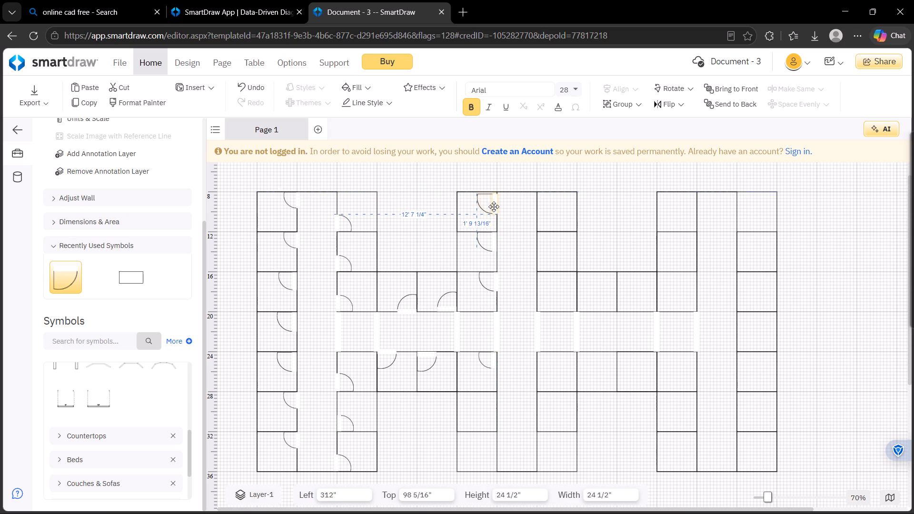
pyautogui.moveTo(494, 207); pyautogui.dragTo(493, 207)
pyautogui.click(506, 214)
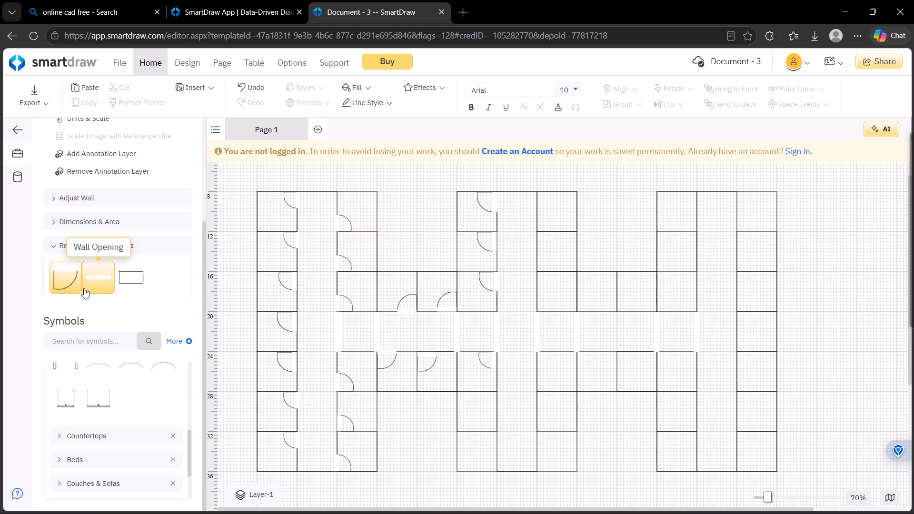
# Place four 28" doors, two rows of two, in the open area 36'–44' across and 8'–16' down.
pyautogui.moveTo(70, 269); pyautogui.dragTo(659, 231)
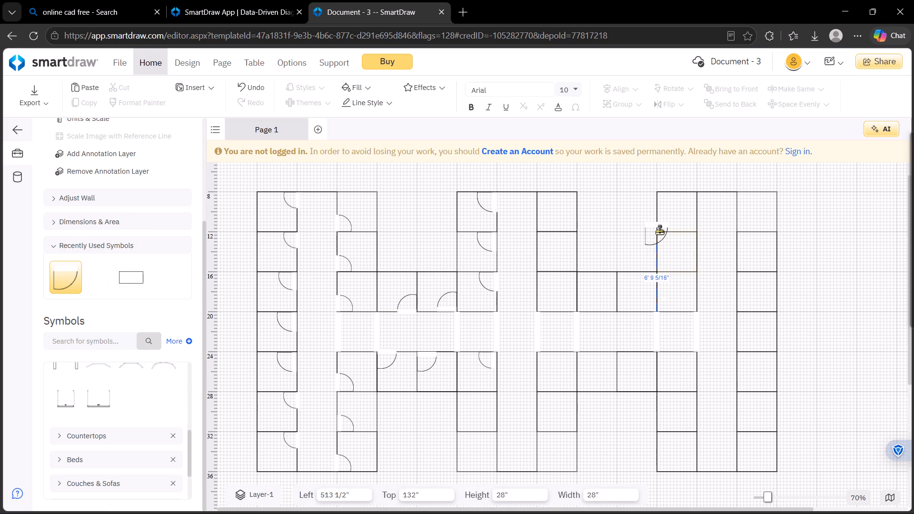
pyautogui.moveTo(659, 231); pyautogui.dragTo(601, 209)
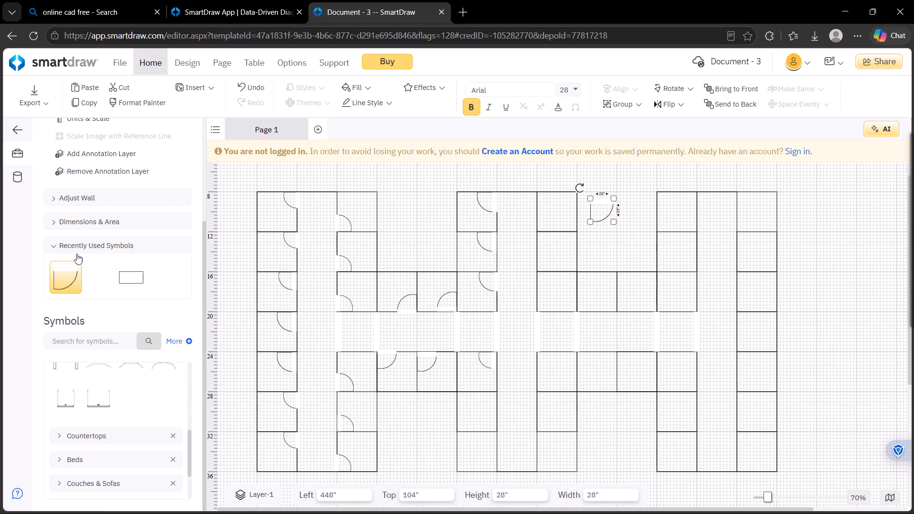
pyautogui.moveTo(72, 266); pyautogui.dragTo(640, 212)
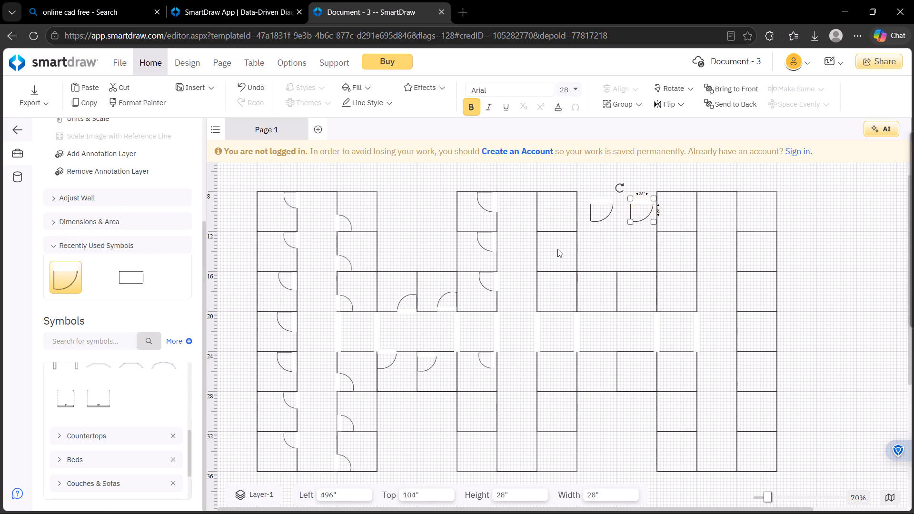
pyautogui.moveTo(72, 264); pyautogui.dragTo(573, 266)
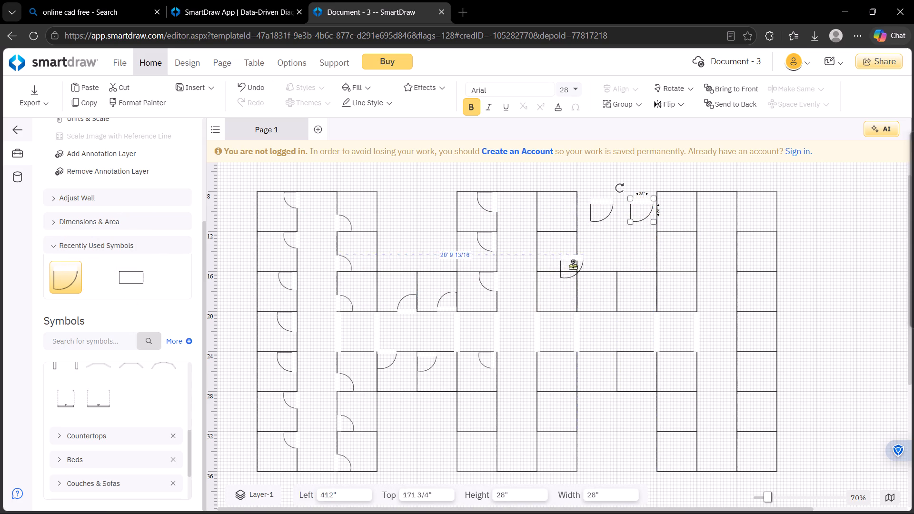
pyautogui.moveTo(573, 266); pyautogui.dragTo(598, 251)
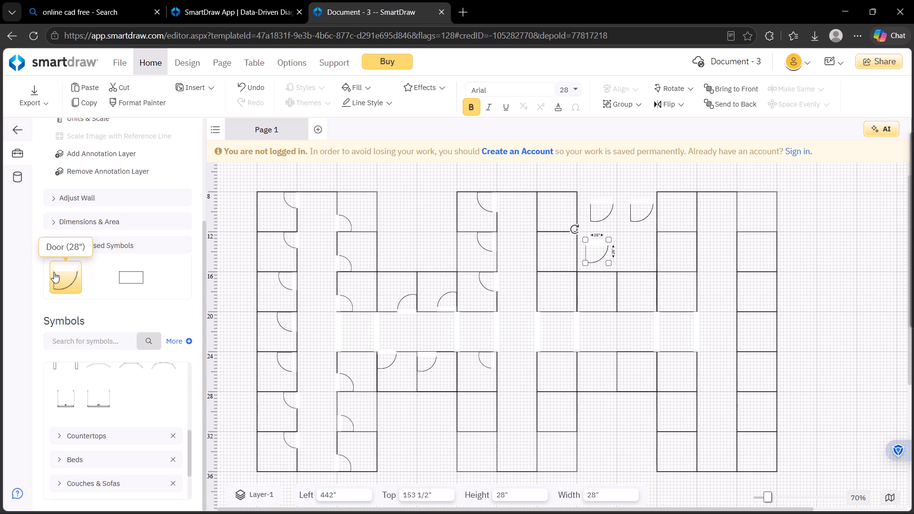
pyautogui.moveTo(61, 263); pyautogui.dragTo(642, 248)
# Place a 28" door in each of the two cells 36'–40' and 40'–44' across, 16'–20' down.
pyautogui.scroll(1, 185, 274)
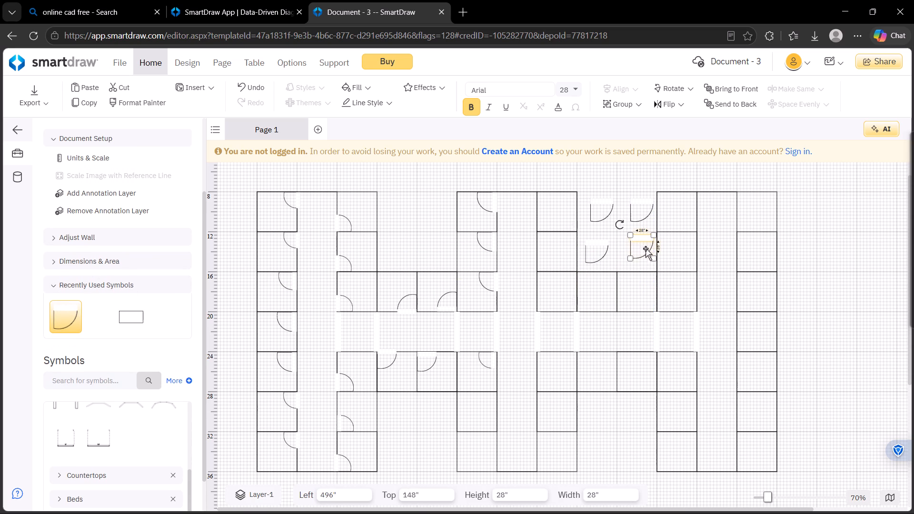
pyautogui.moveTo(66, 309); pyautogui.dragTo(635, 296)
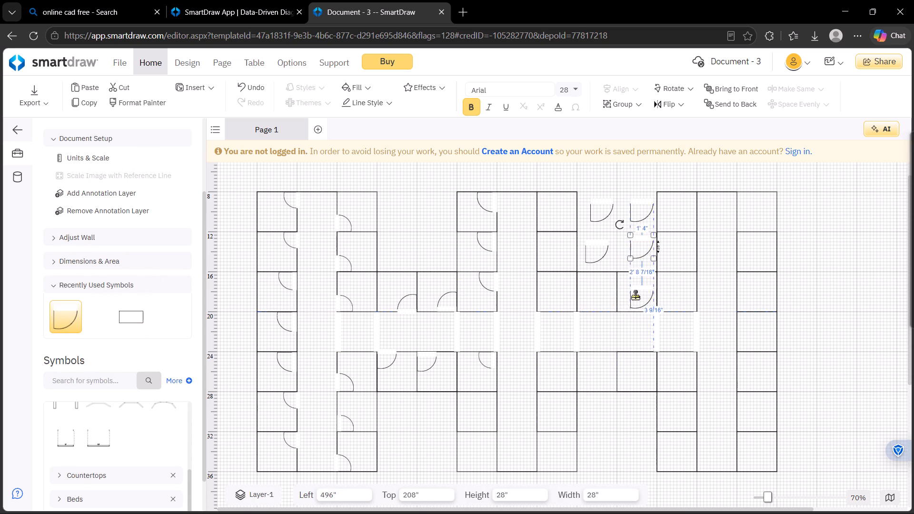
pyautogui.moveTo(635, 296); pyautogui.dragTo(599, 295)
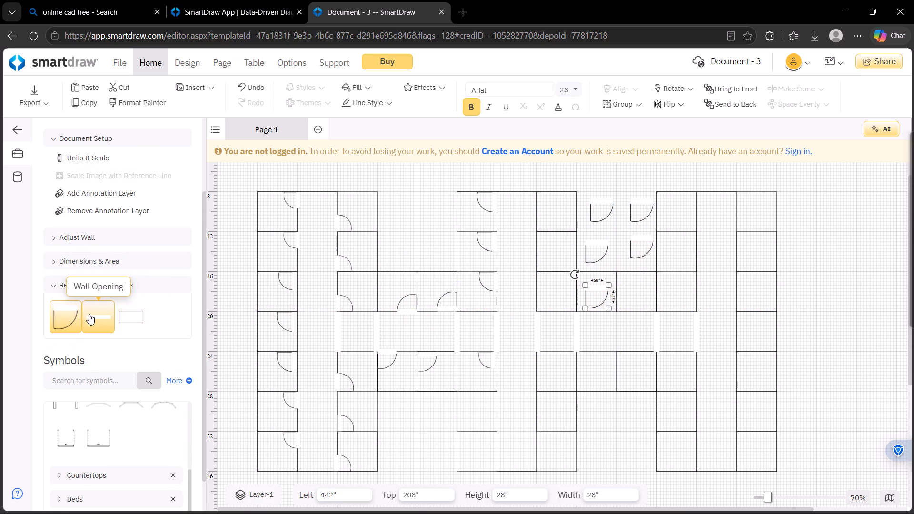
pyautogui.moveTo(68, 305); pyautogui.dragTo(639, 289)
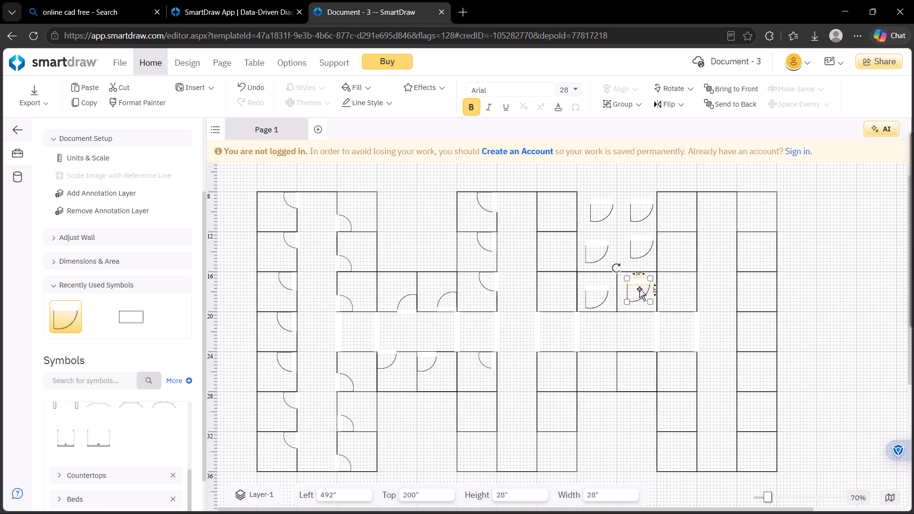
# Place a 28" door in each of the two cells 36'–40' and 40'–44' across, 24'–28' down.
pyautogui.moveTo(65, 303); pyautogui.dragTo(470, 432)
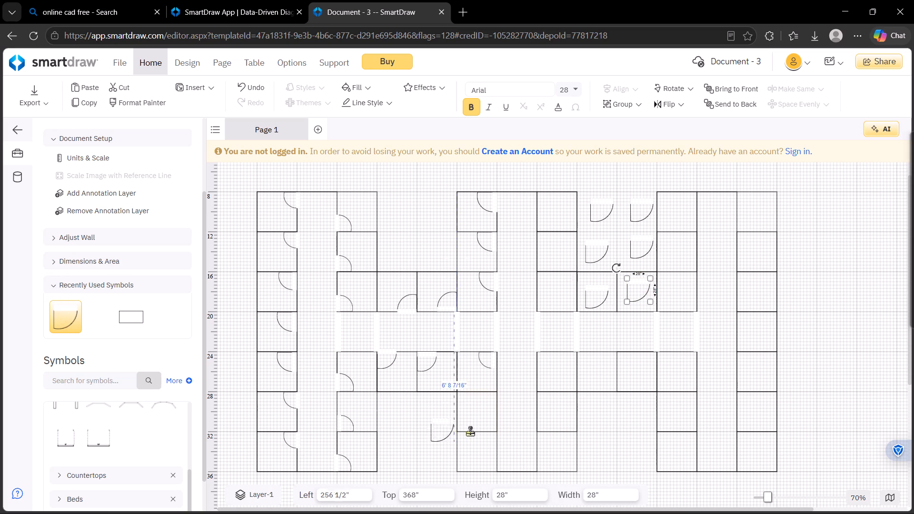
pyautogui.moveTo(470, 432); pyautogui.dragTo(602, 376)
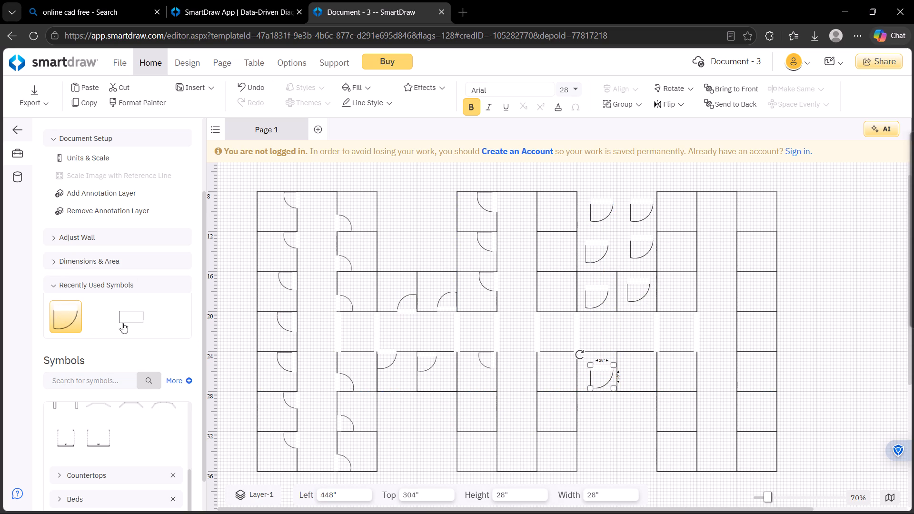
pyautogui.moveTo(62, 305); pyautogui.dragTo(636, 388)
pyautogui.moveTo(636, 388); pyautogui.dragTo(634, 371)
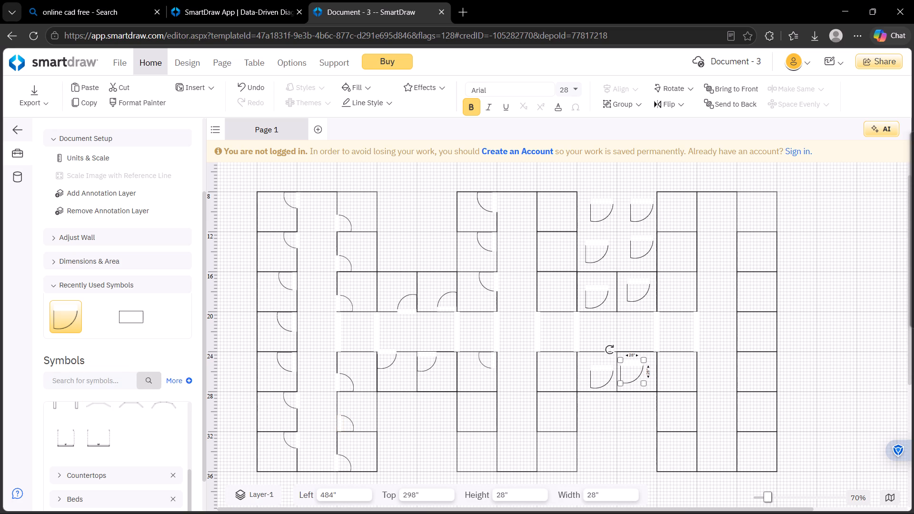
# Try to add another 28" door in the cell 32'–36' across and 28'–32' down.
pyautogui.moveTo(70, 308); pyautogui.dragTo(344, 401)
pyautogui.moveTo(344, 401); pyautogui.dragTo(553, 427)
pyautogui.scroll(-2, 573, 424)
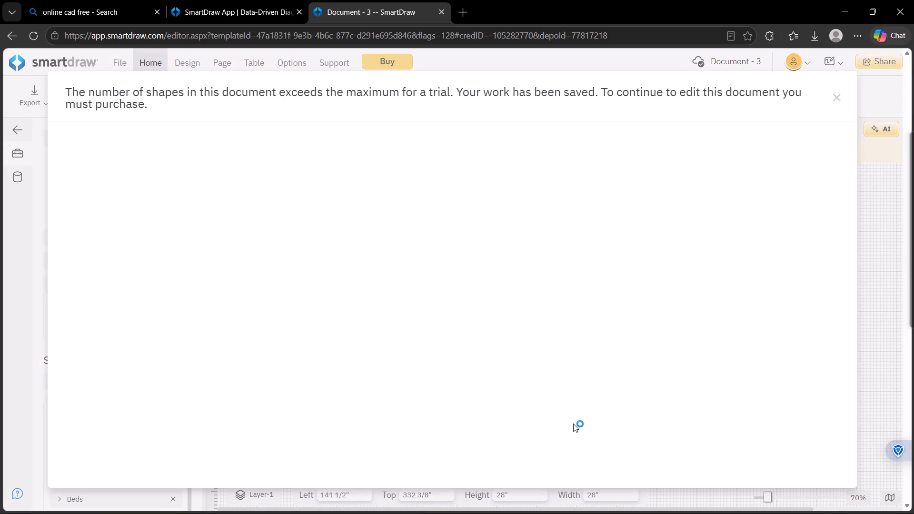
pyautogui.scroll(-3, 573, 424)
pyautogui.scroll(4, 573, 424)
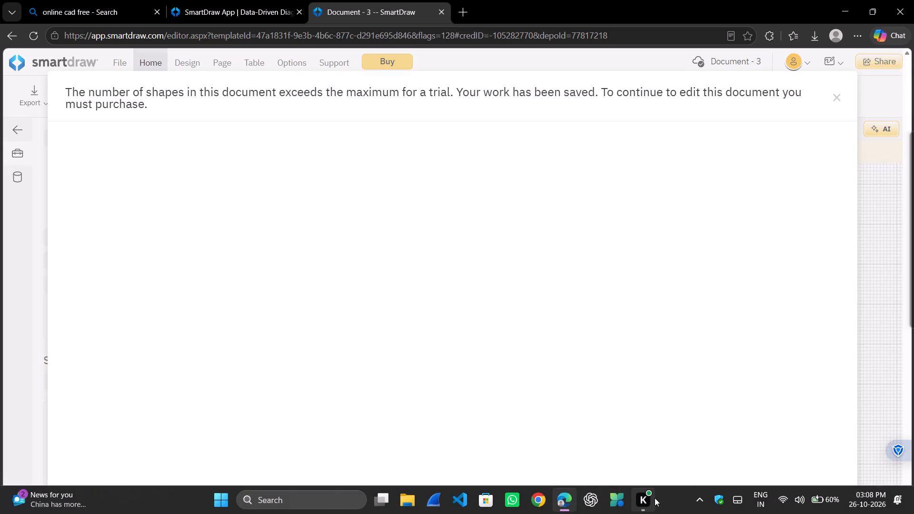